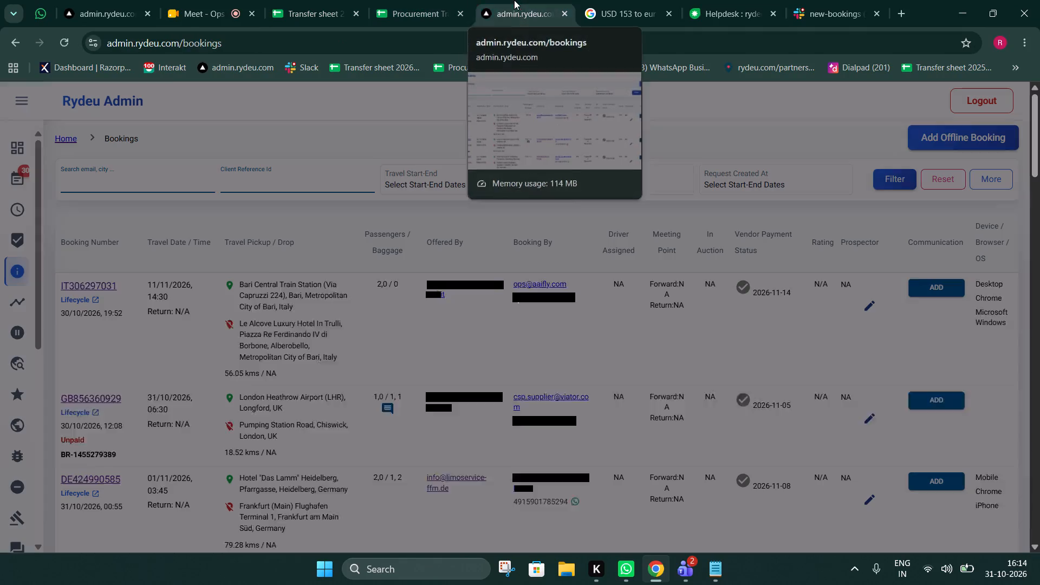
left_click_drag(514, 0, 420, 0)
left_click(157, 178)
key("ctrl+v")
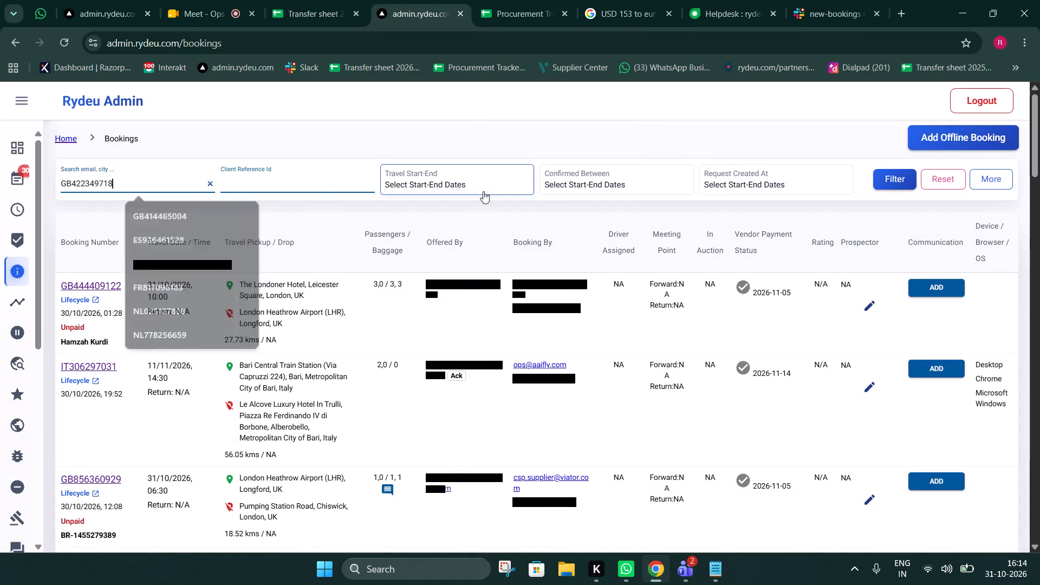
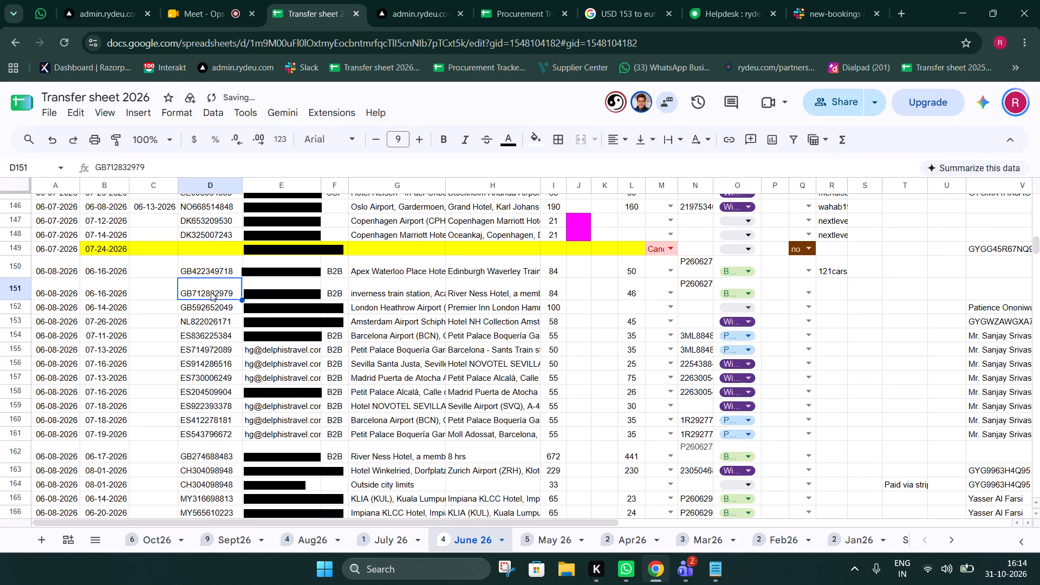
key("ctrl+c")
left_click(424, 0)
double_click(90, 185)
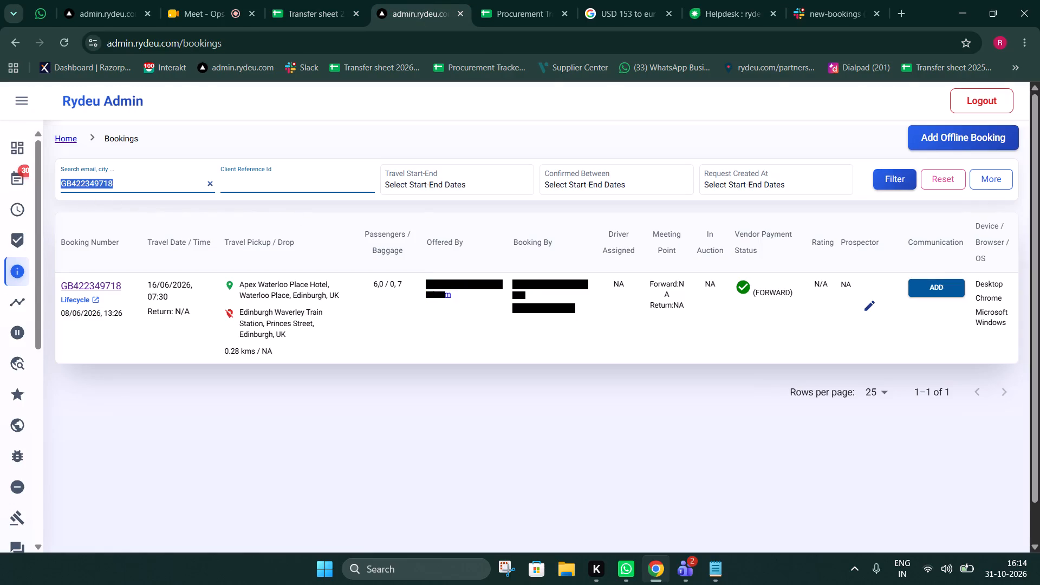
key("ctrl+v")
left_click(888, 183)
left_click(335, 0)
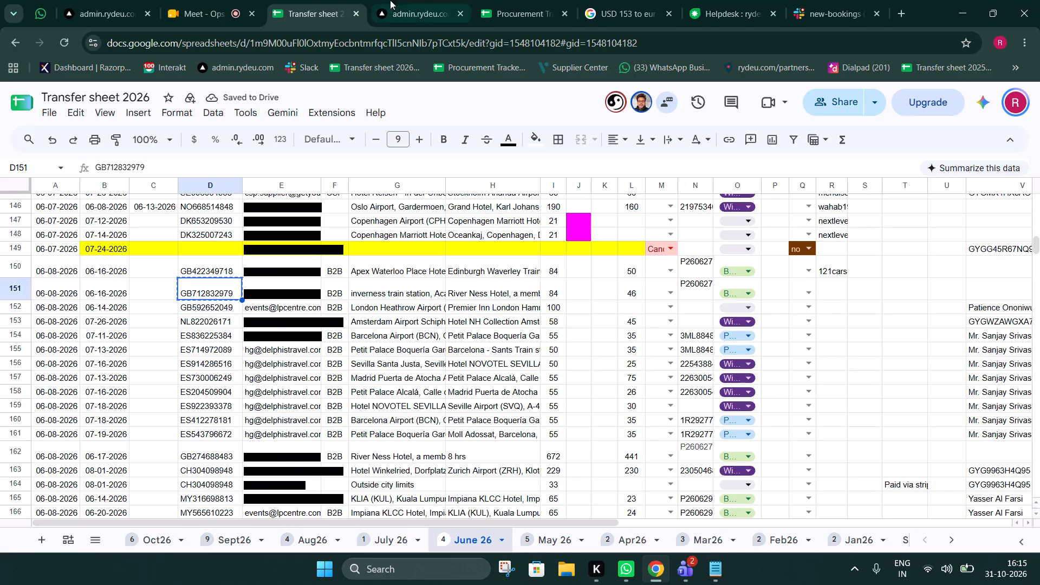
left_click(403, 0)
left_click_drag(452, 295, 446, 295)
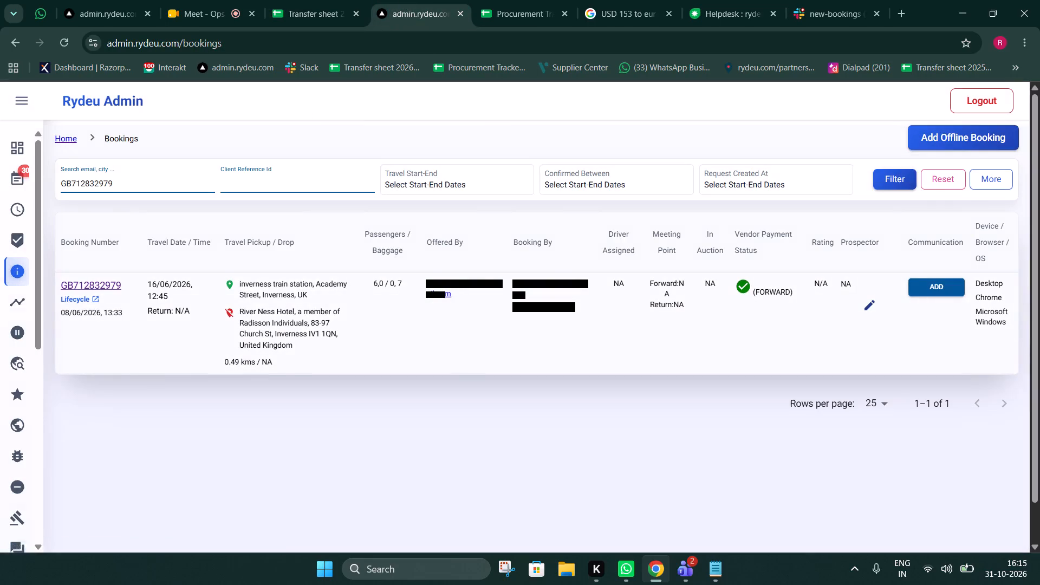
left_click_drag(446, 295, 426, 287)
key("ctrl+c")
left_click(335, 0)
double_click(819, 290)
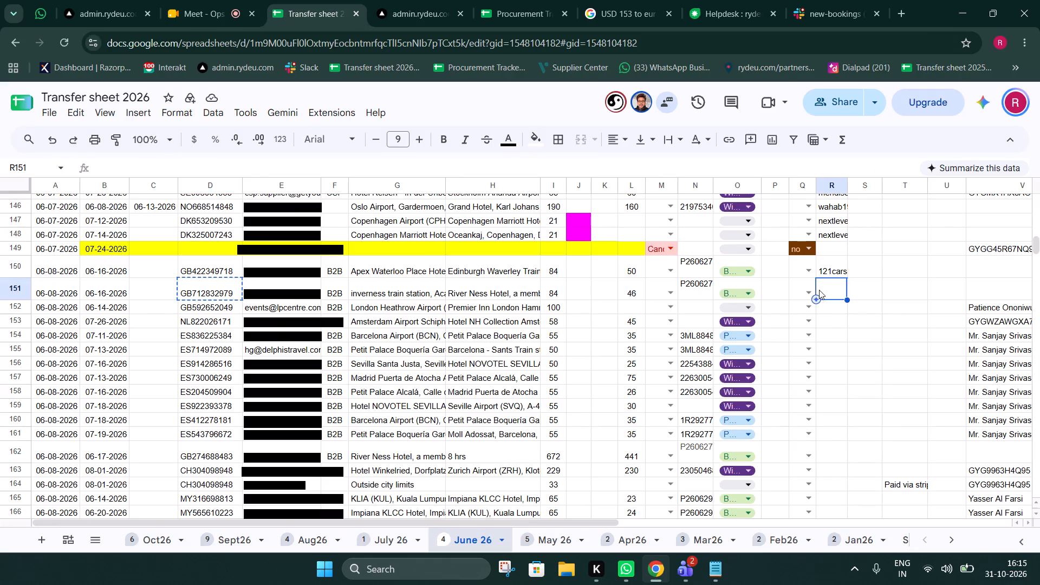
key("ctrl+v")
left_click(826, 312)
scroll(525, 298, "down", 3)
scroll(525, 298, "up", 3)
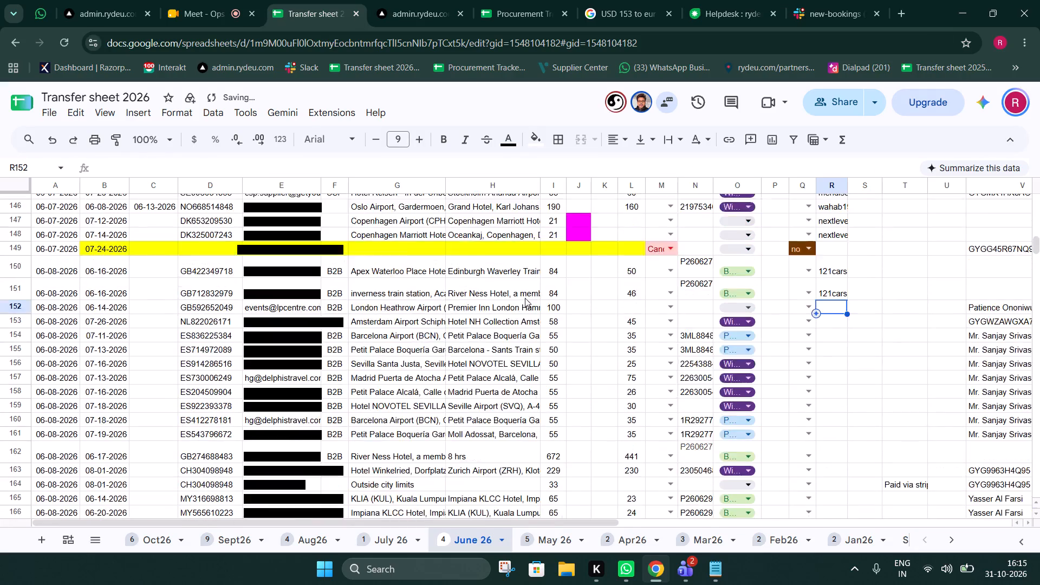
scroll(525, 298, "up", 1)
left_click(157, 542)
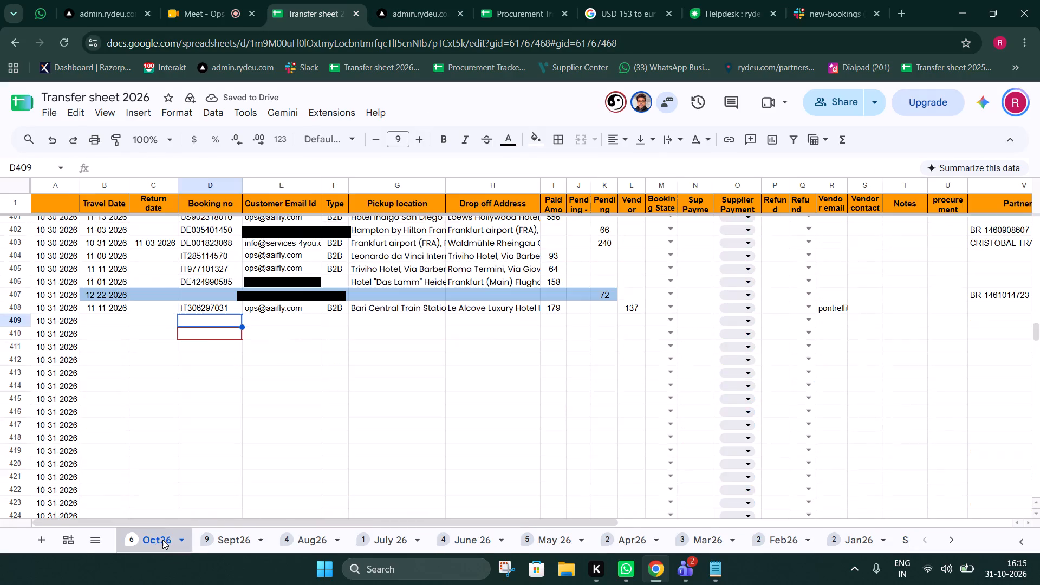
scroll(433, 354, "up", 2)
left_click(228, 428)
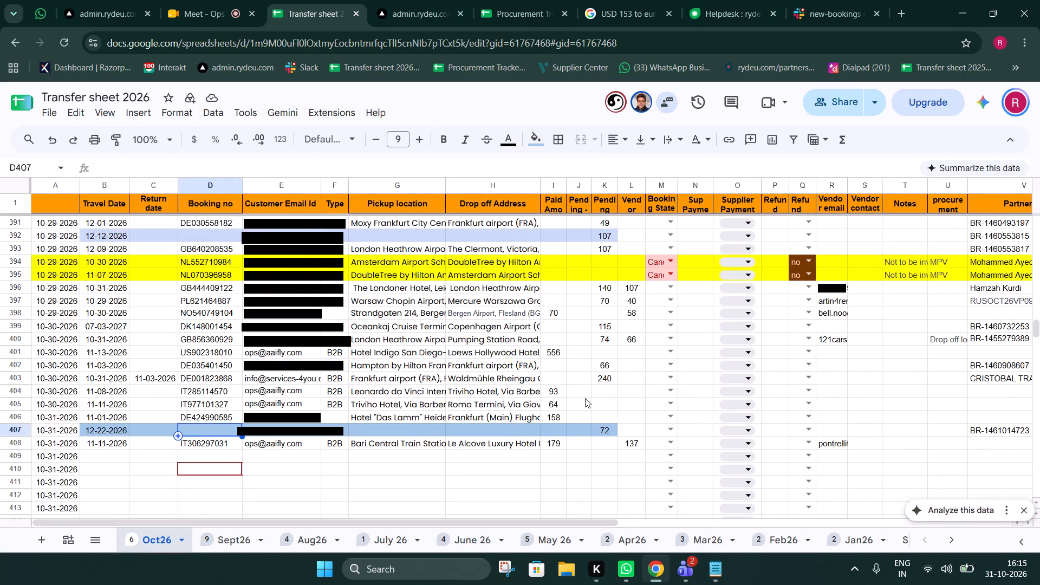
scroll(611, 408, "up", 20)
scroll(611, 408, "up", 5)
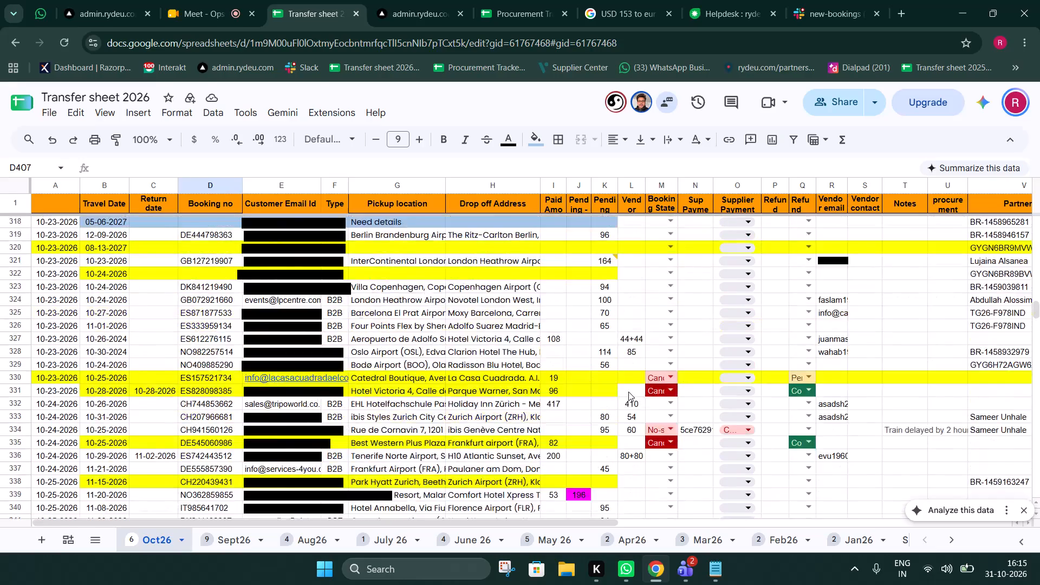
scroll(628, 392, "up", 20)
scroll(628, 392, "up", 15)
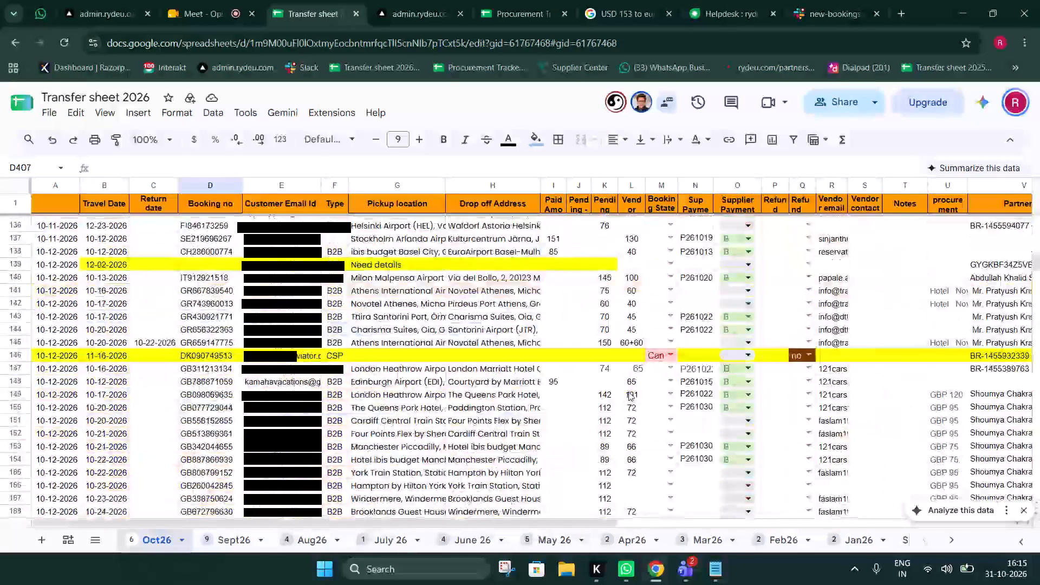
scroll(628, 392, "up", 20)
scroll(628, 392, "up", 10)
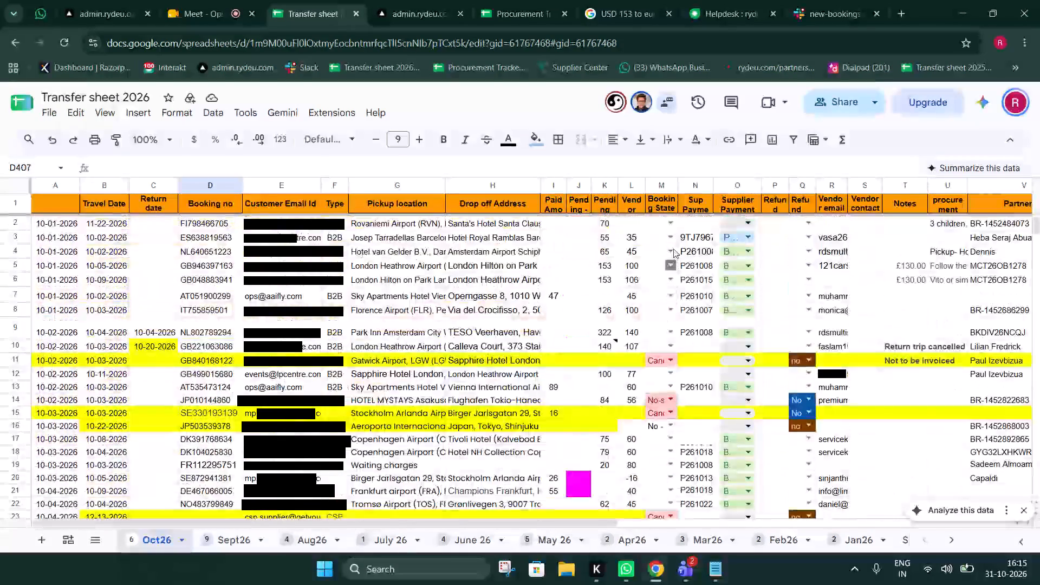
left_click(201, 229)
key("ctrl+c")
left_click(430, 0)
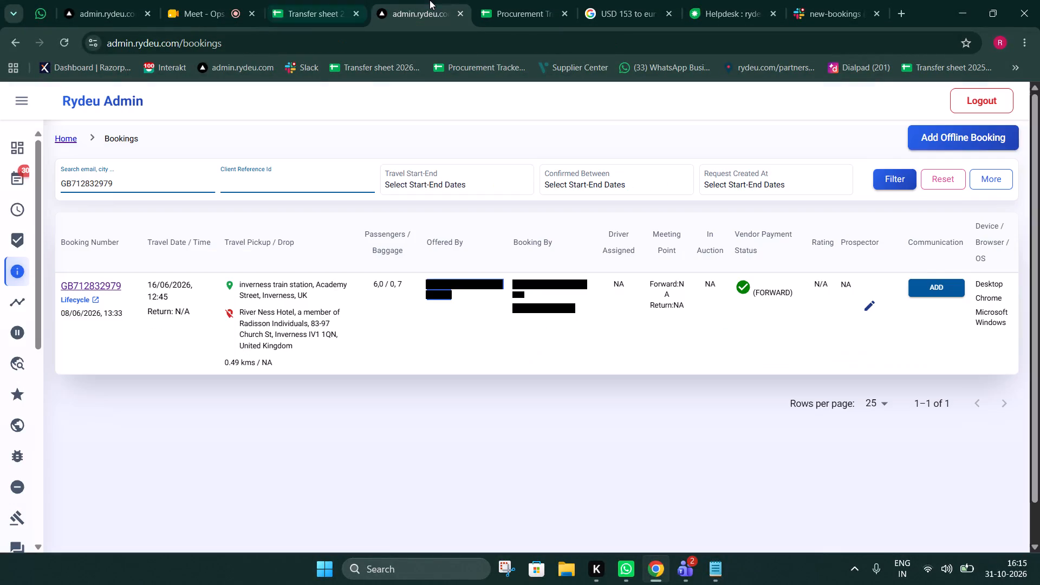
double_click(80, 180)
key("ctrl+v")
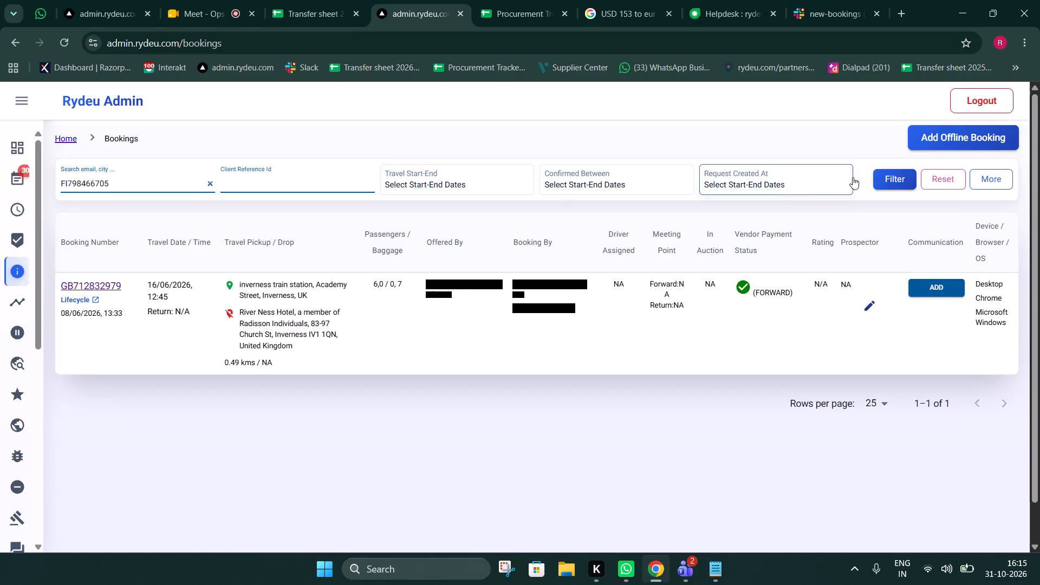
left_click(882, 178)
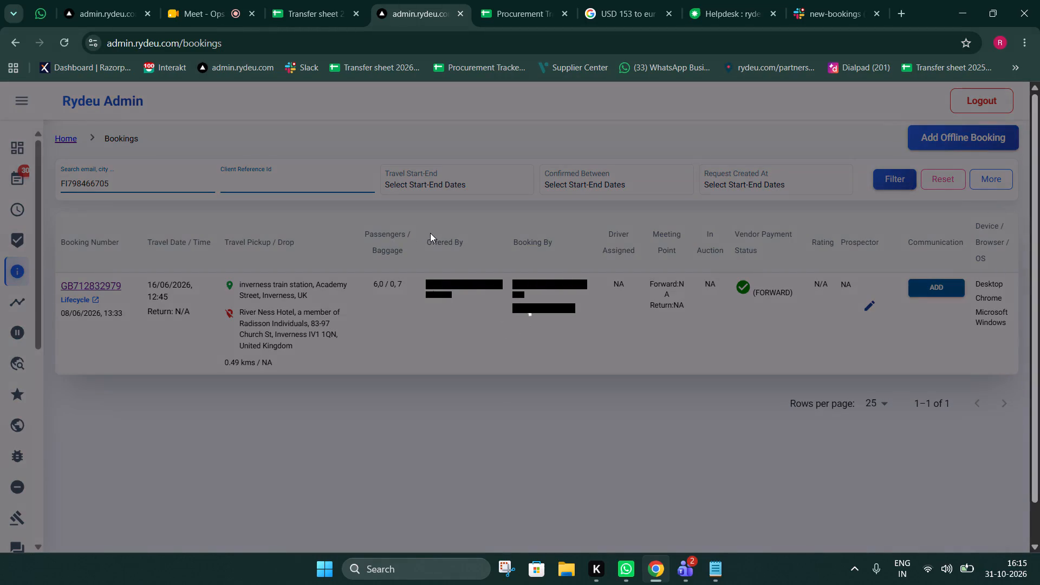
left_click_drag(445, 298, 426, 283)
key("ctrl+c")
left_click(112, 283)
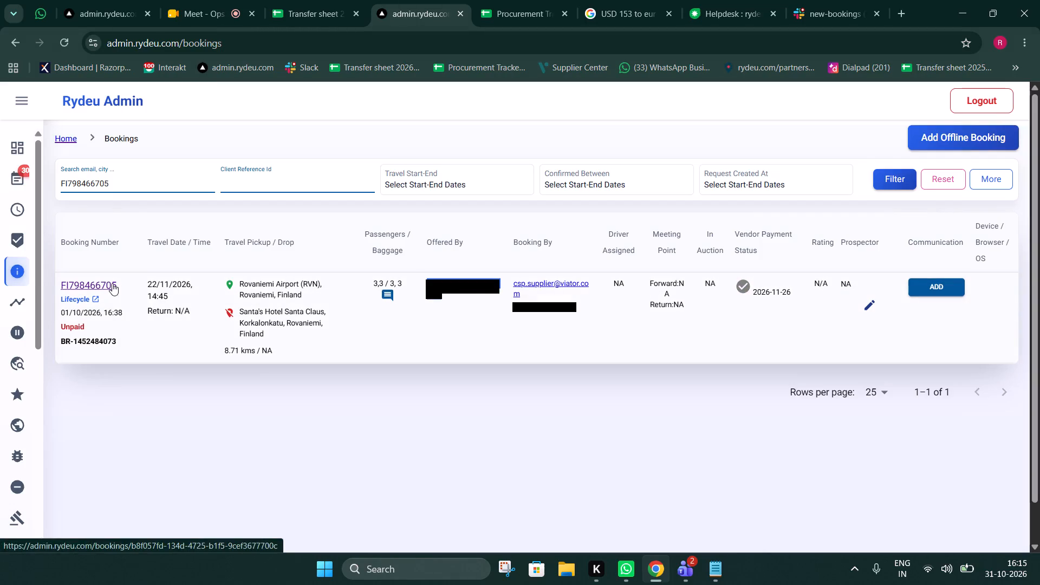
left_click(328, 0)
double_click(829, 221)
key("ctrl+v")
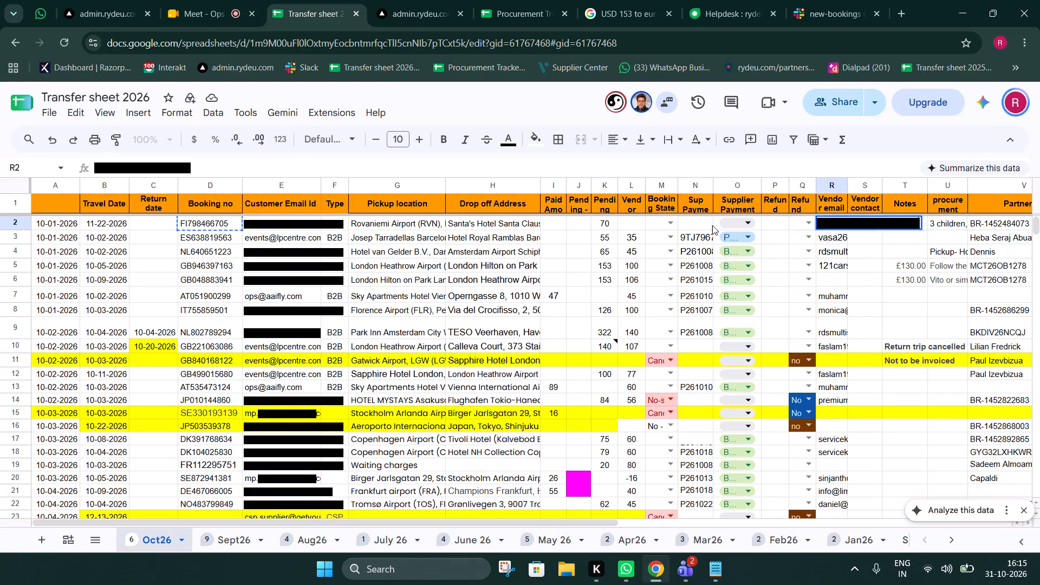
left_click(638, 224)
left_click(447, 0)
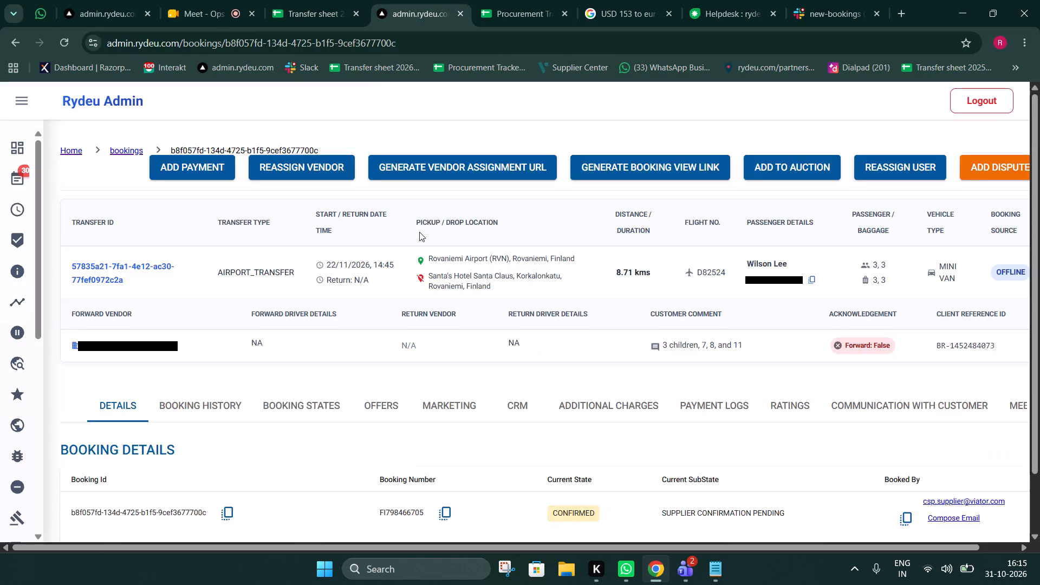
scroll(419, 233, "down", 6)
left_click(392, 334)
scroll(400, 309, "down", 9)
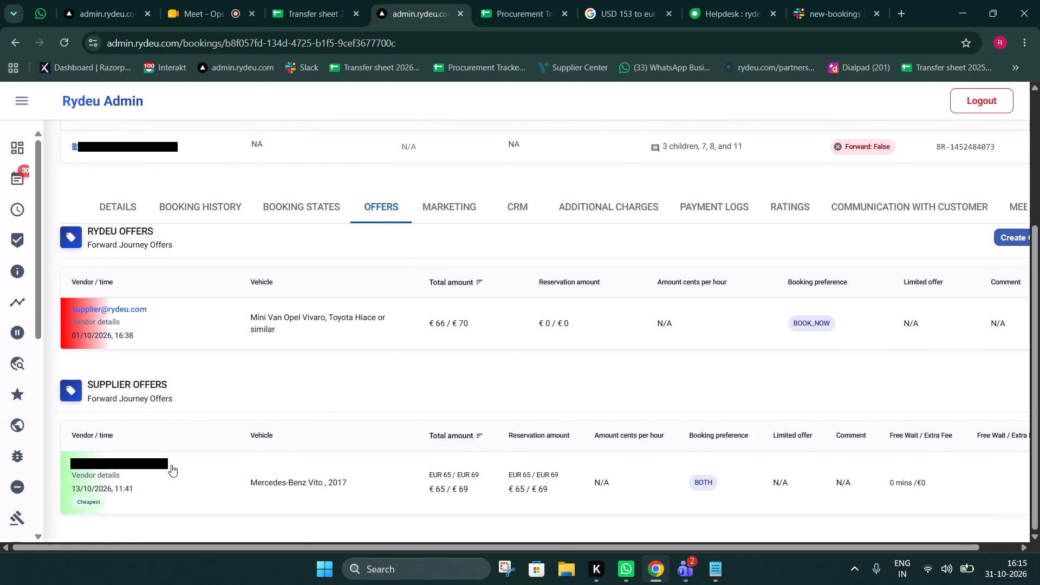
left_click(156, 463)
double_click(97, 353)
key("ctrl+c")
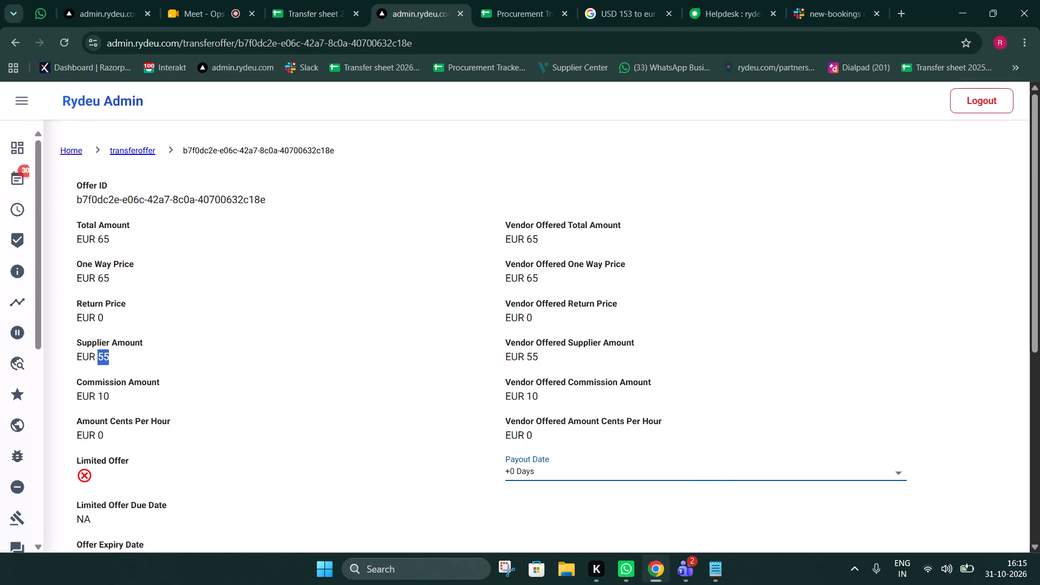
left_click(307, 0)
double_click(627, 224)
key("ctrl+v")
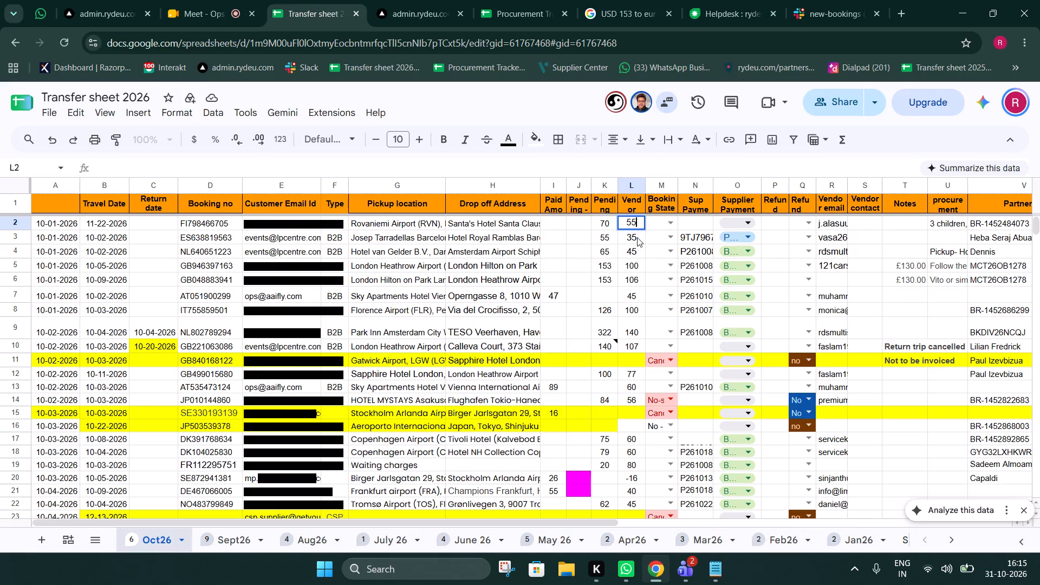
left_click(637, 249)
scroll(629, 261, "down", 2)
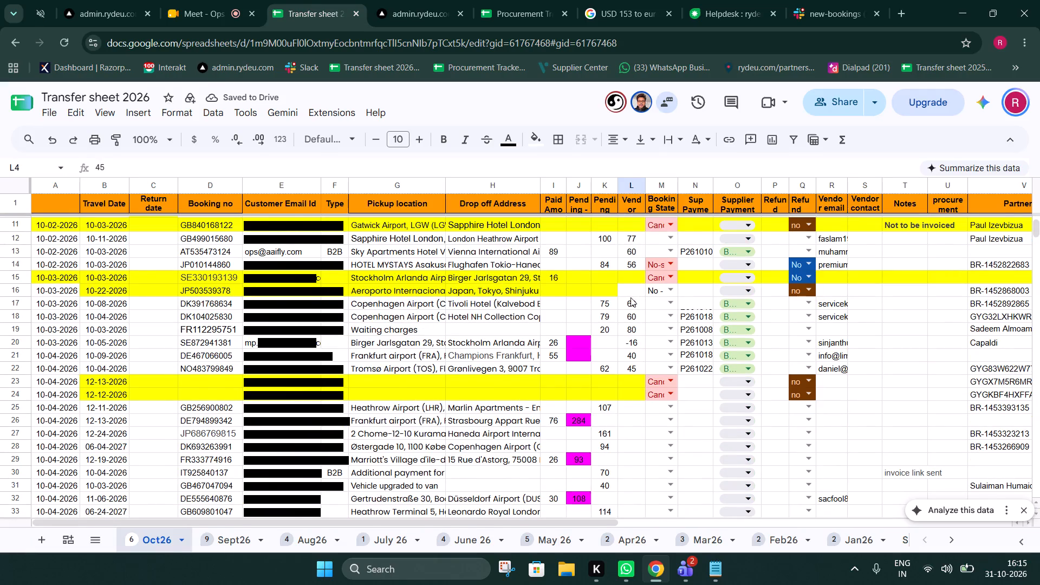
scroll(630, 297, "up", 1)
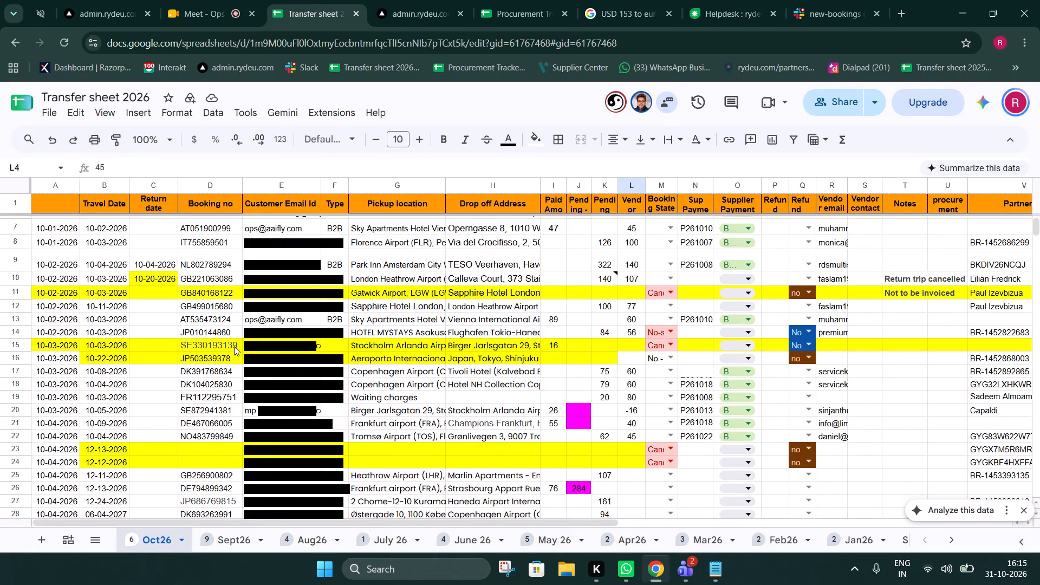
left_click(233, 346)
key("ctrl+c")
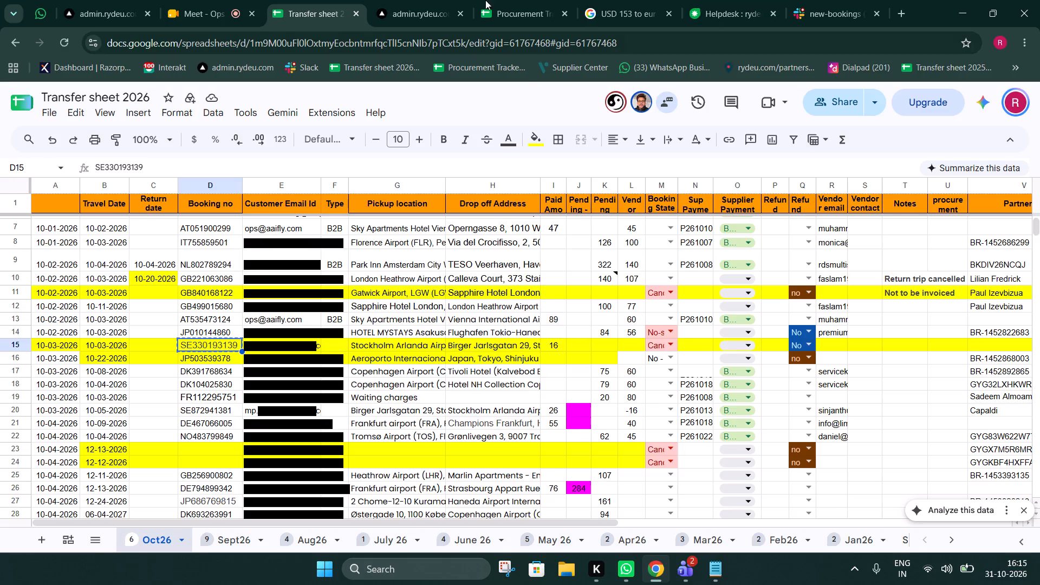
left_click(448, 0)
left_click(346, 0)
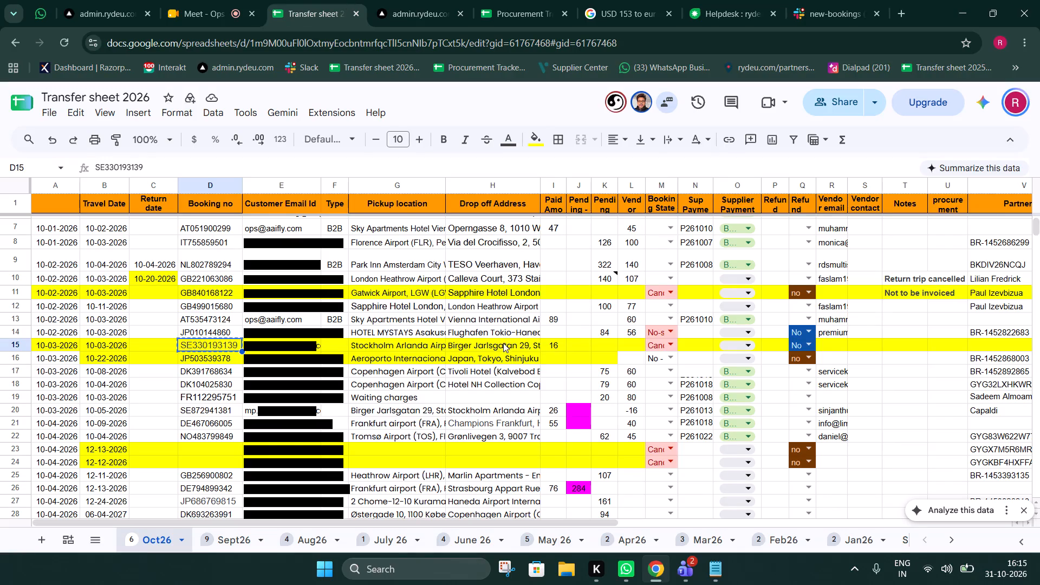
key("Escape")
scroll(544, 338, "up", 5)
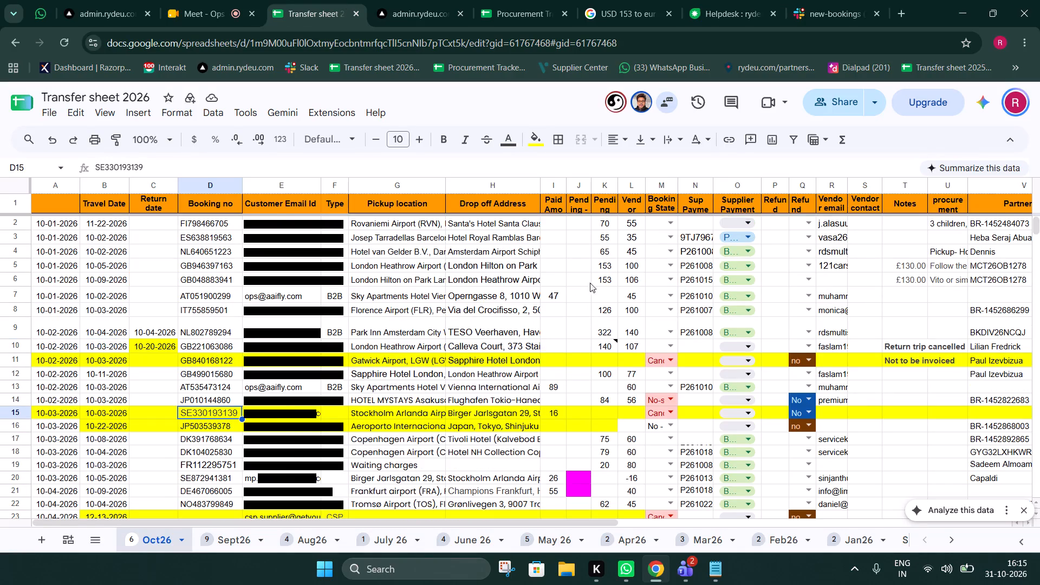
left_click(201, 279)
key("ctrl+c")
left_click(427, 0)
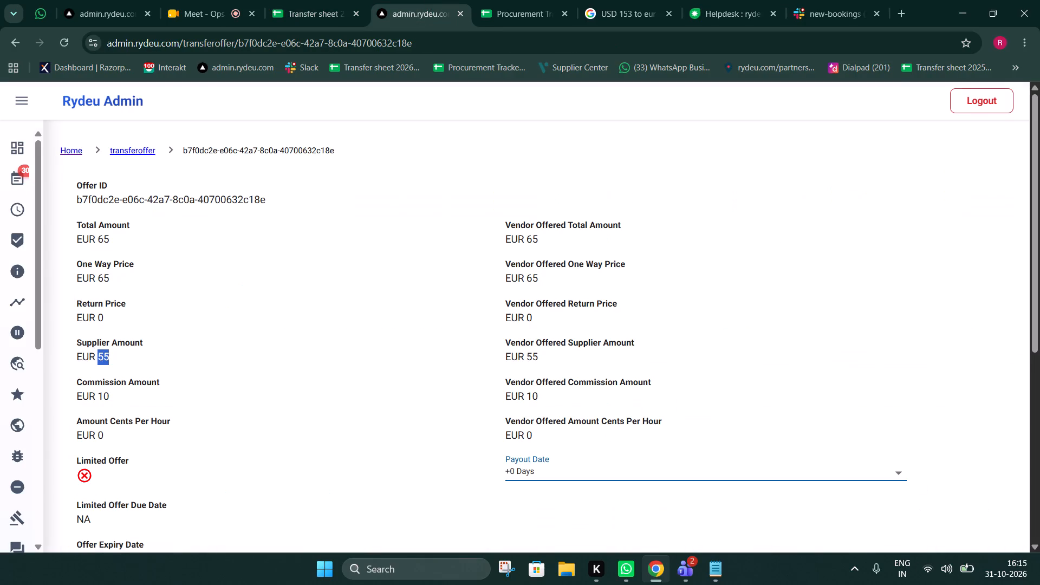
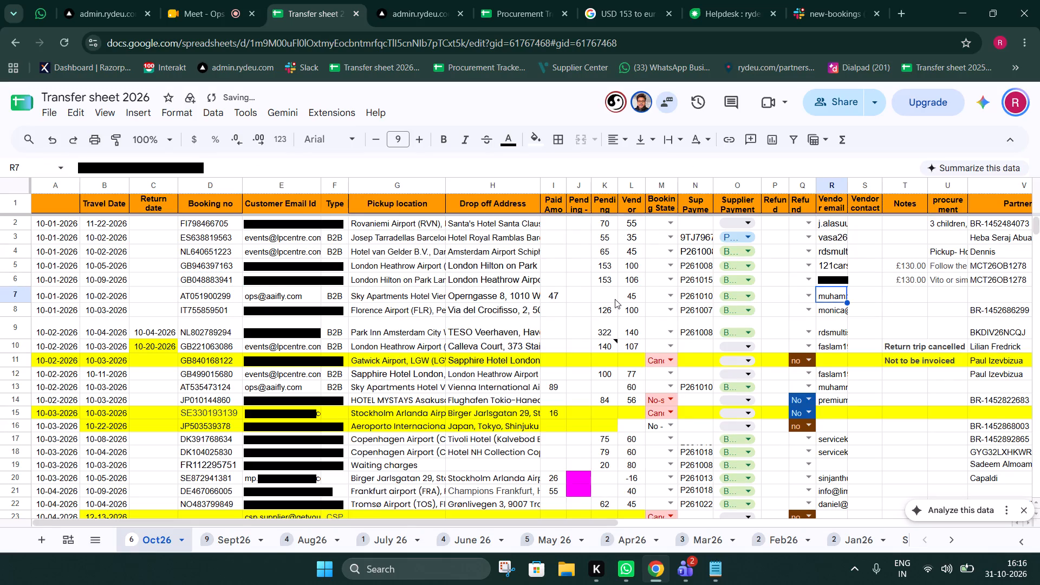
scroll(615, 299, "down", 4)
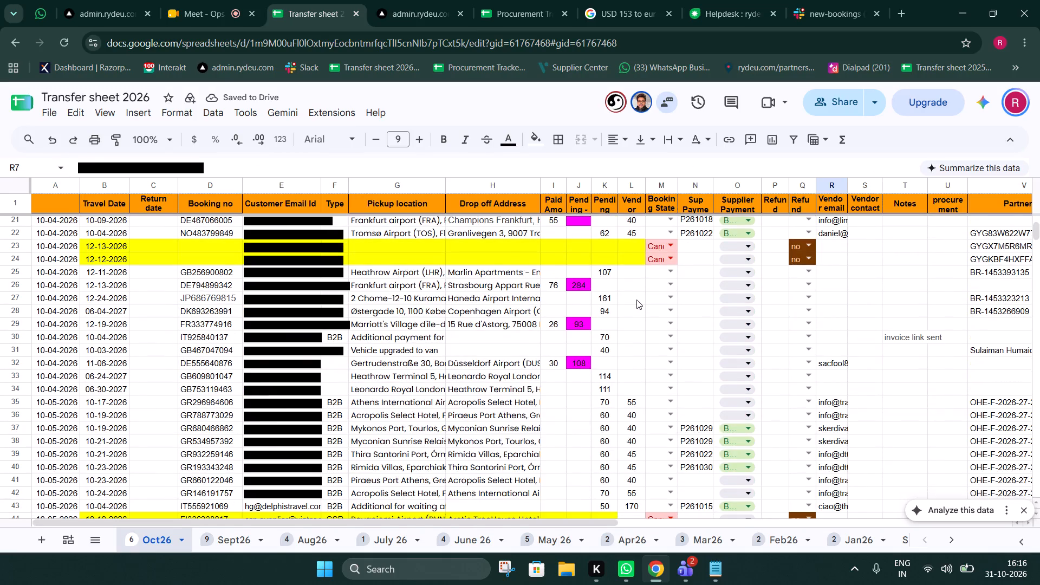
left_click(638, 274)
scroll(638, 317, "up", 1)
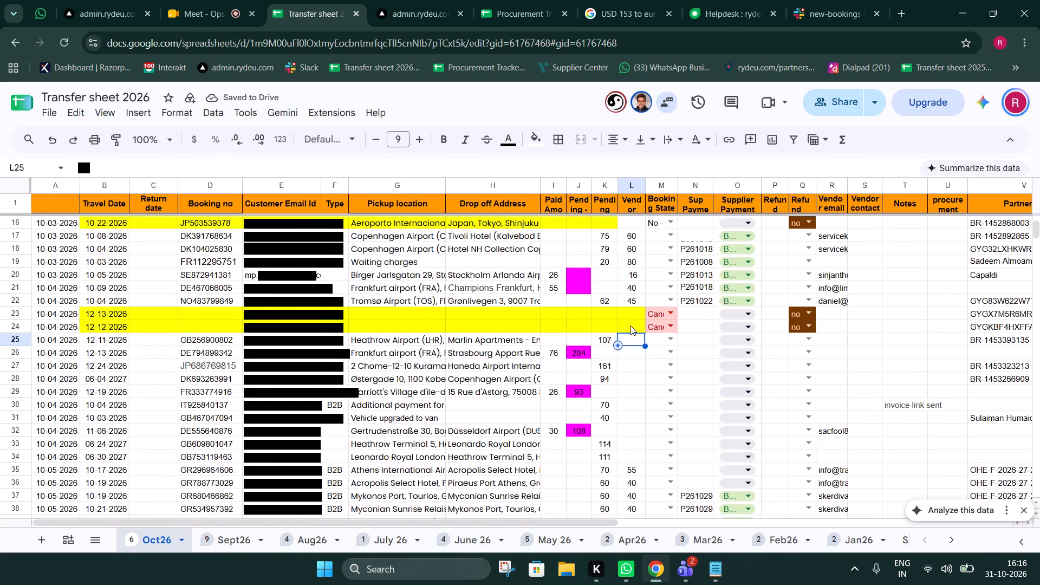
scroll(630, 326, "down", 1)
left_click(228, 277)
key("ctrl+c")
left_click(435, 0)
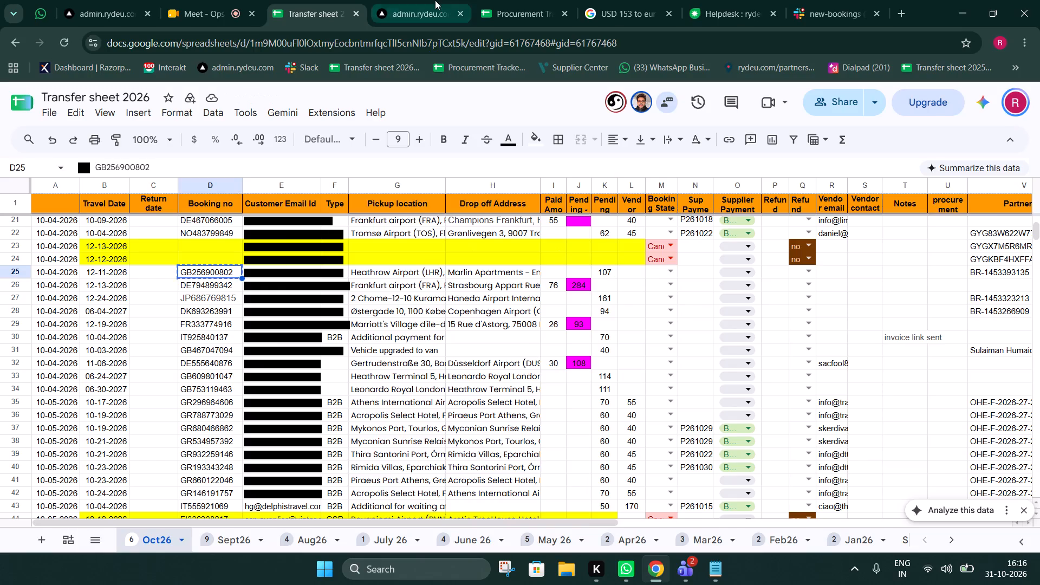
double_click(95, 185)
key("ctrl+v")
left_click(888, 184)
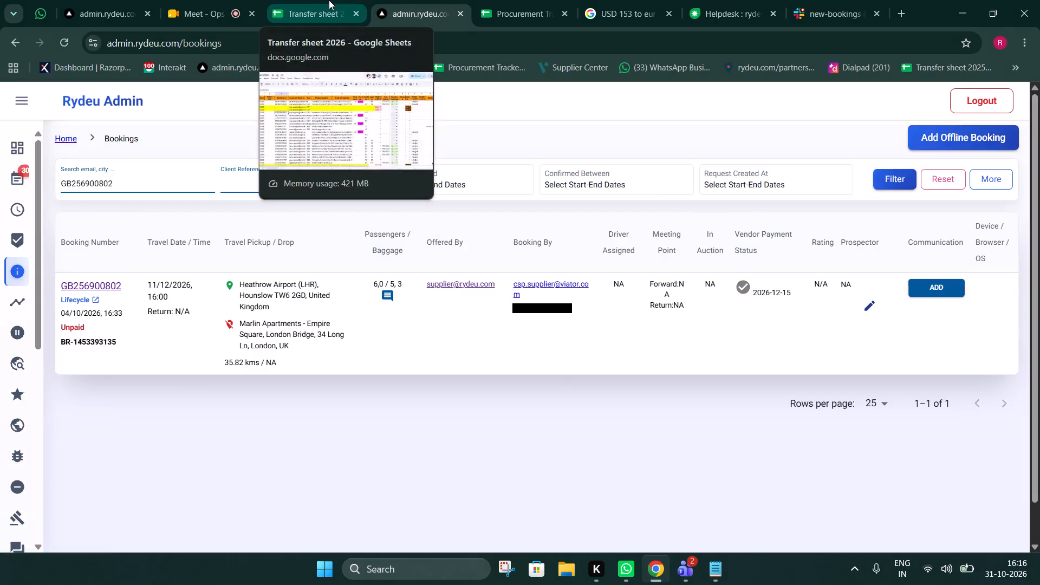
left_click(329, 0)
left_click(218, 284)
key("ctrl+c")
left_click(441, 0)
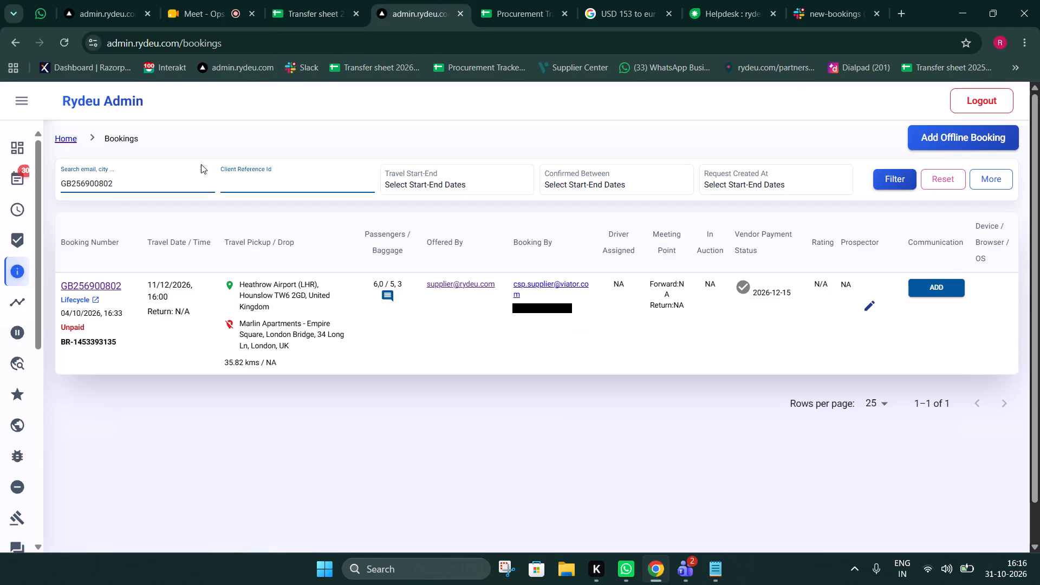
double_click(97, 181)
key("ctrl+v")
left_click(888, 180)
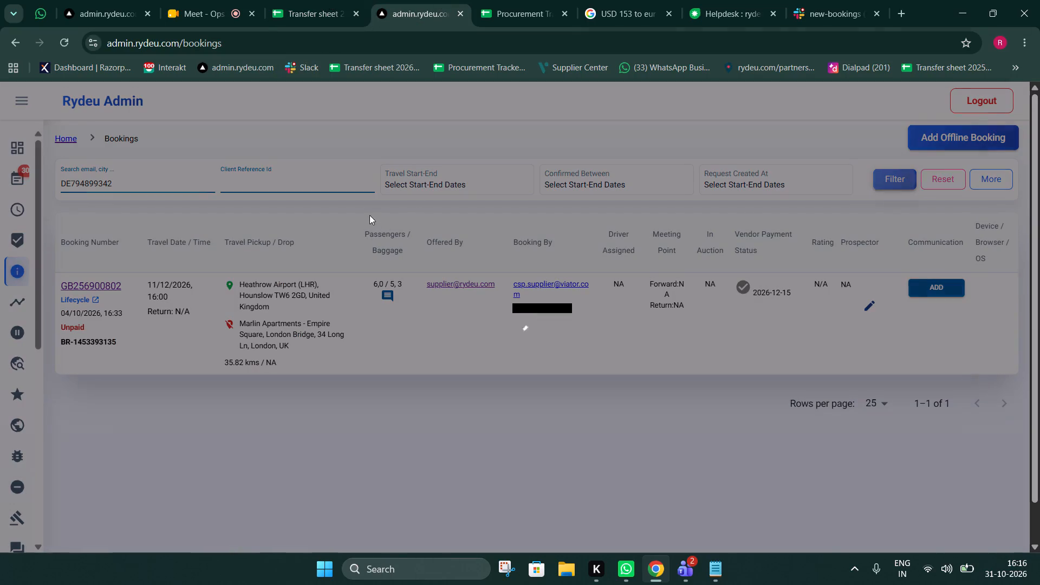
Return to the Oct26 sheet and examine the bookings from row 27 down to row 47 for missing vendor emails and amounts.
left_click(348, 0)
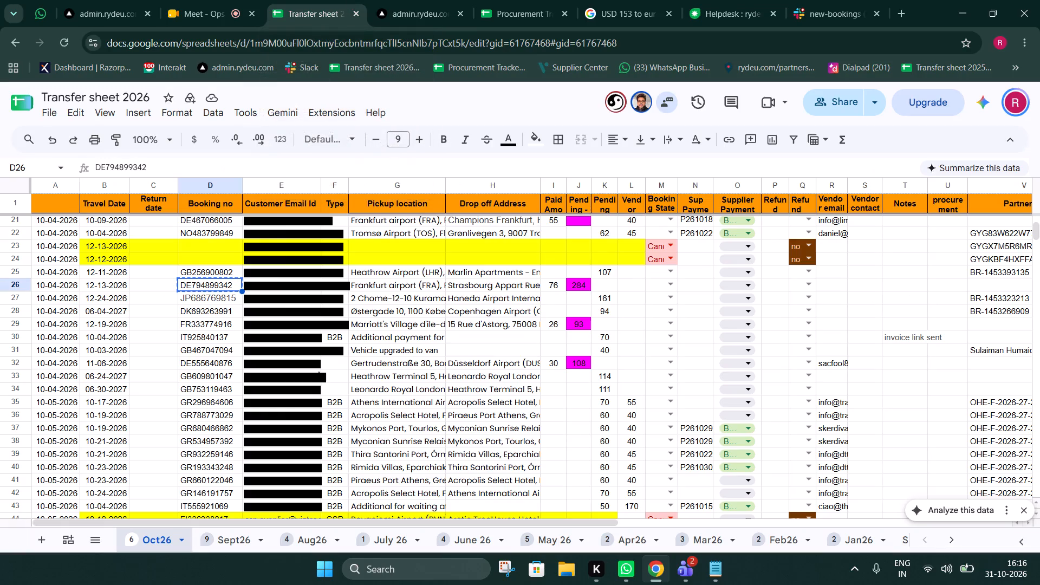
left_click(220, 311)
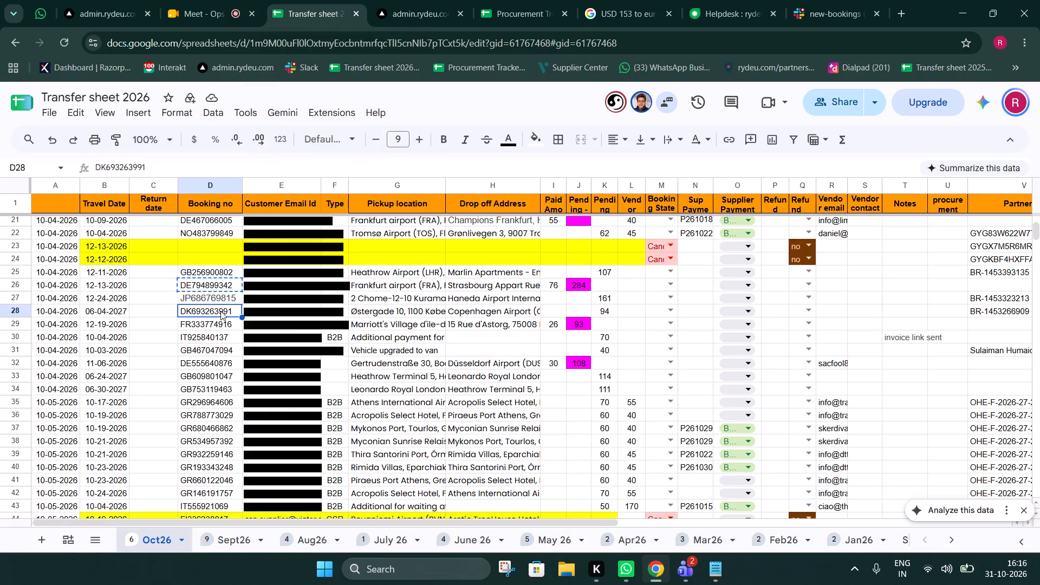
key("Escape")
left_click(217, 336)
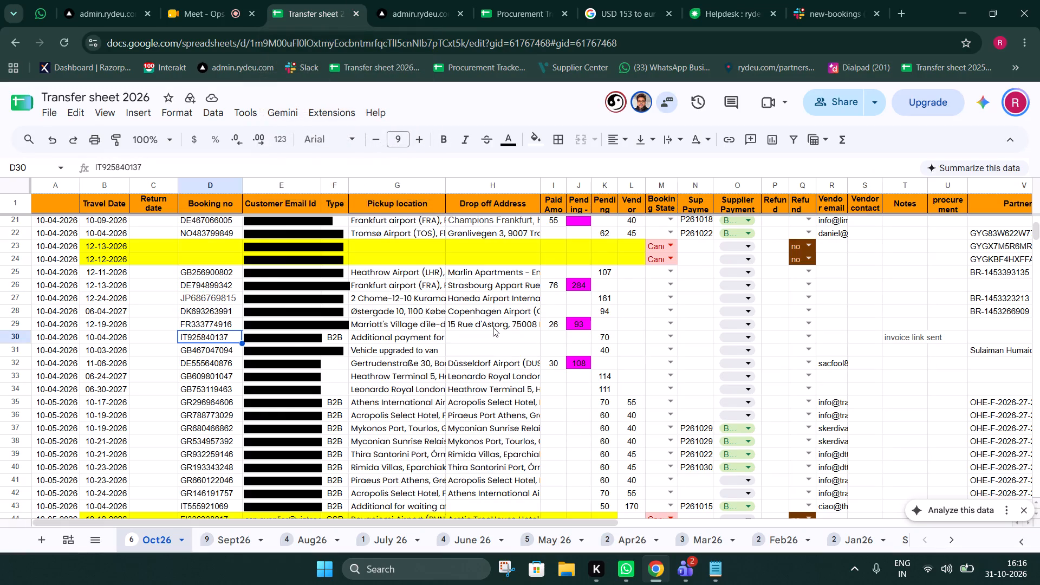
left_click(209, 354)
scroll(455, 351, "down", 1)
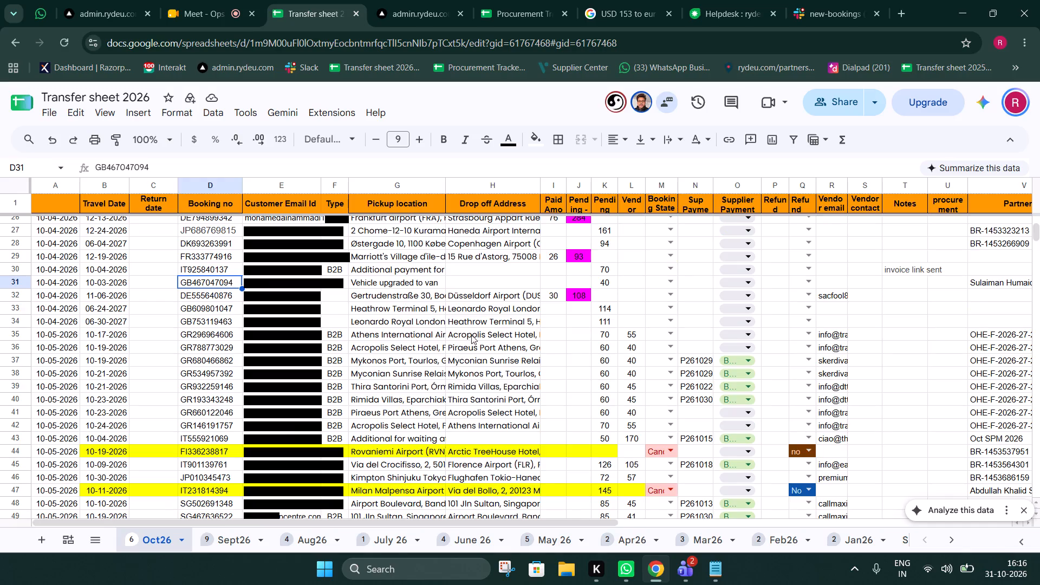
scroll(313, 339, "down", 3)
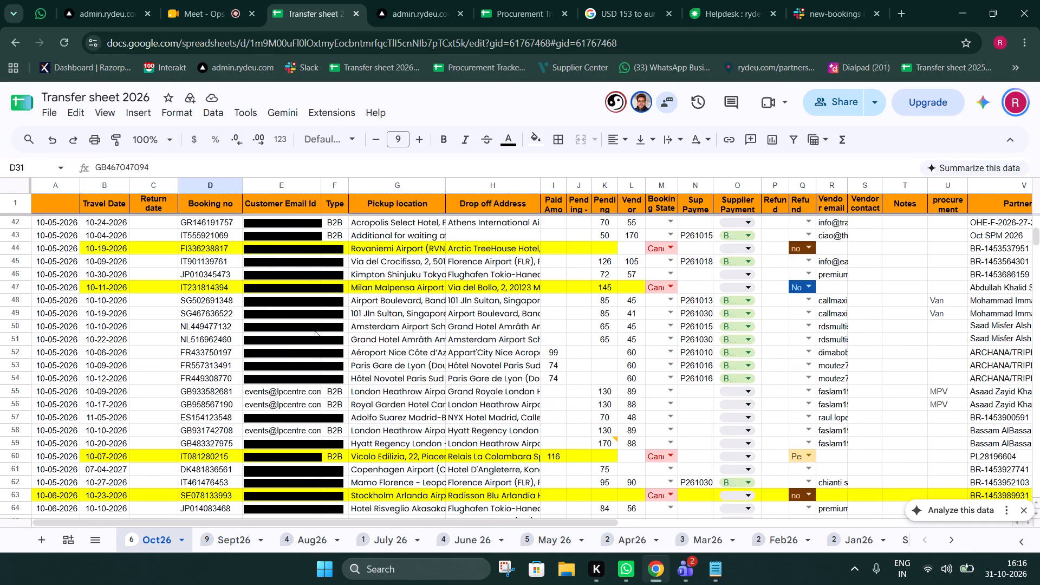
left_click(227, 282)
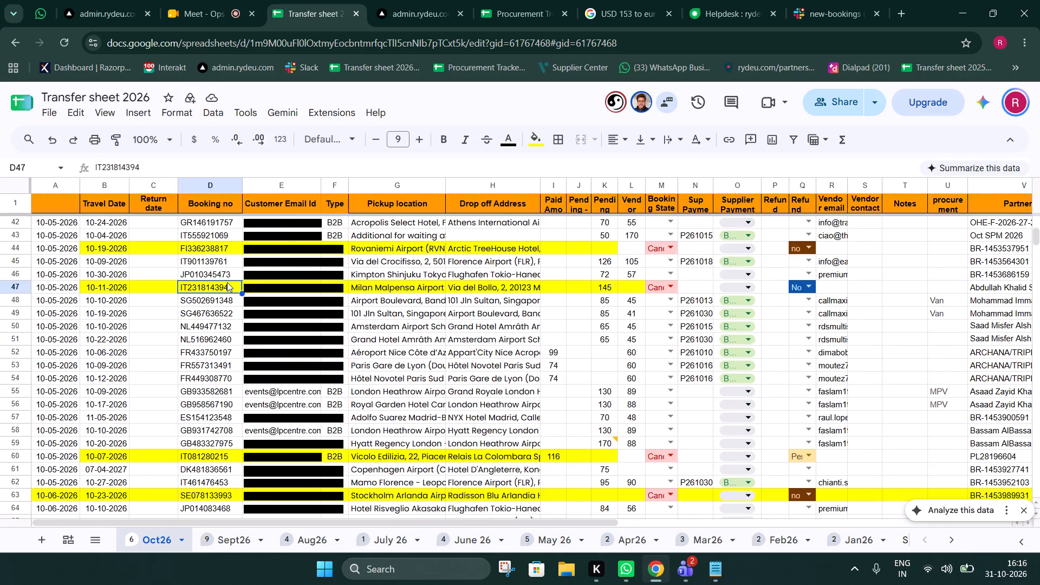
key("ctrl+c")
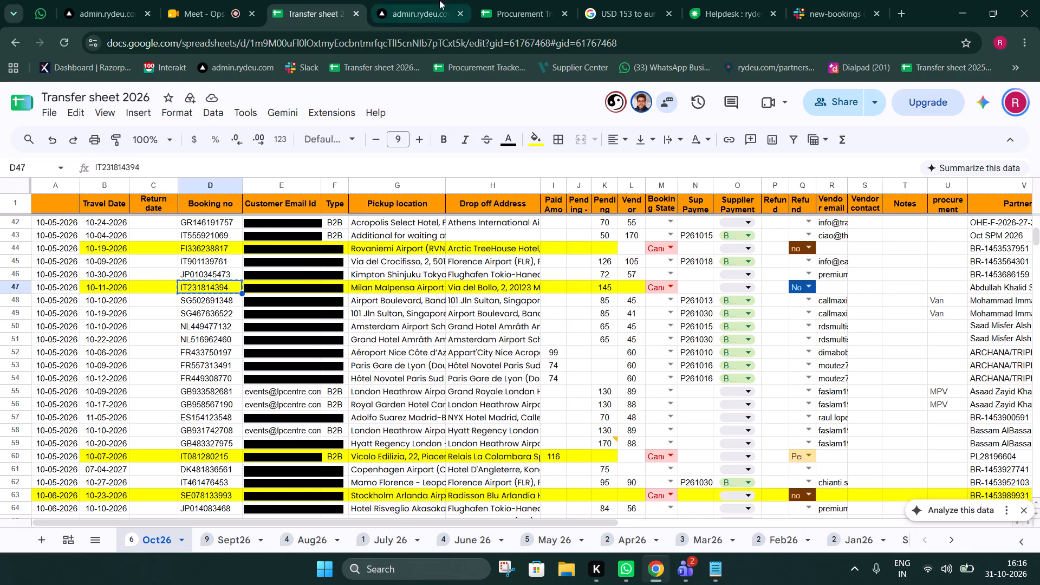
left_click(451, 0)
double_click(111, 185)
key("ctrl+v")
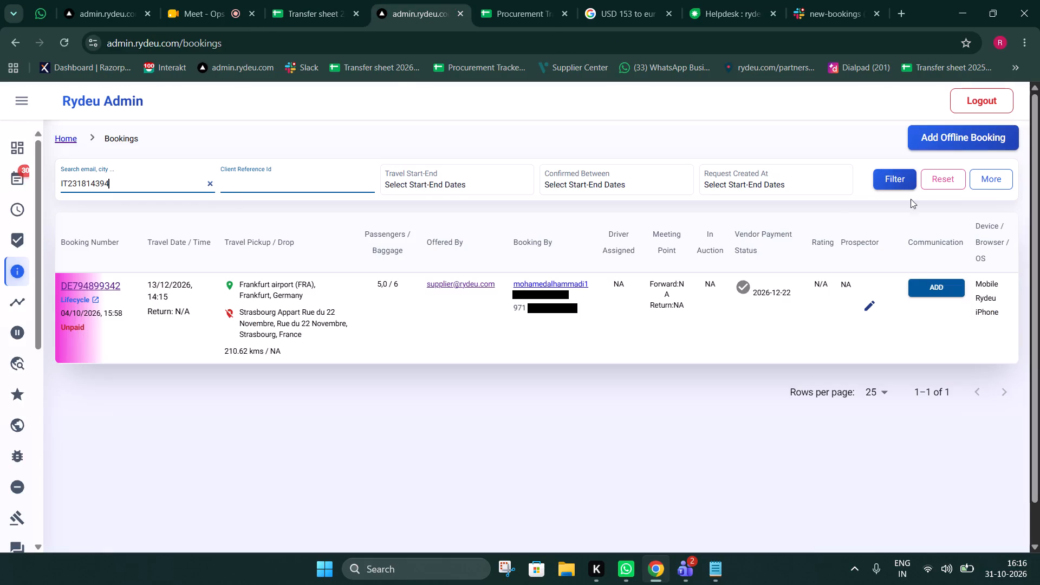
left_click(911, 179)
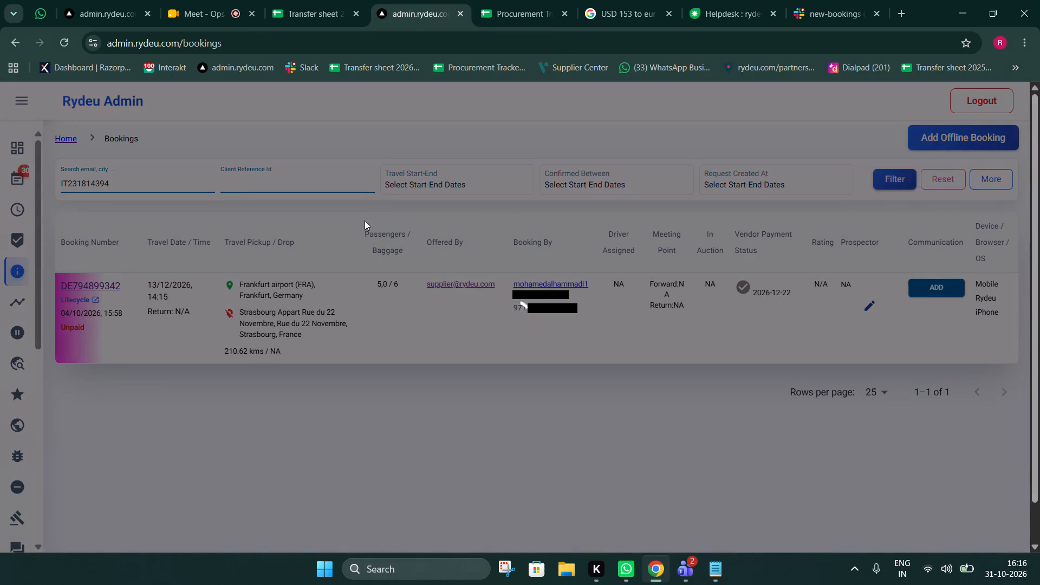
left_click(111, 282)
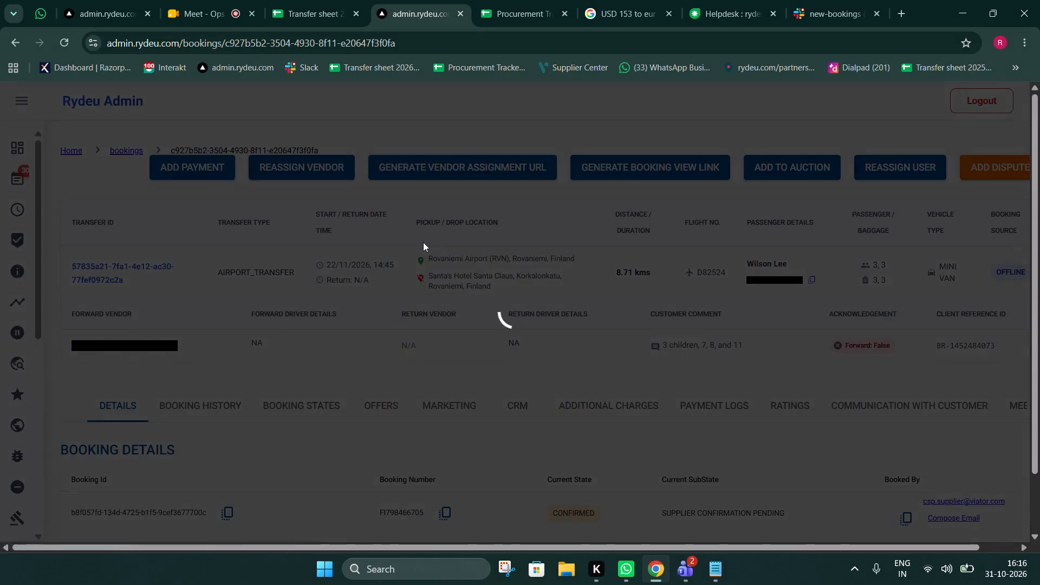
scroll(422, 242, "down", 4)
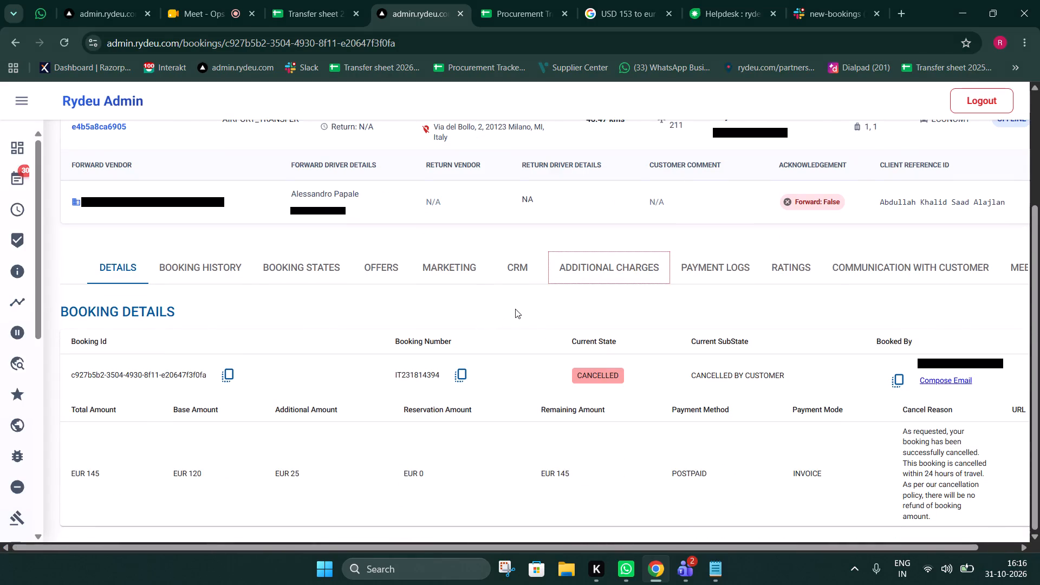
left_click(340, 0)
key("Escape")
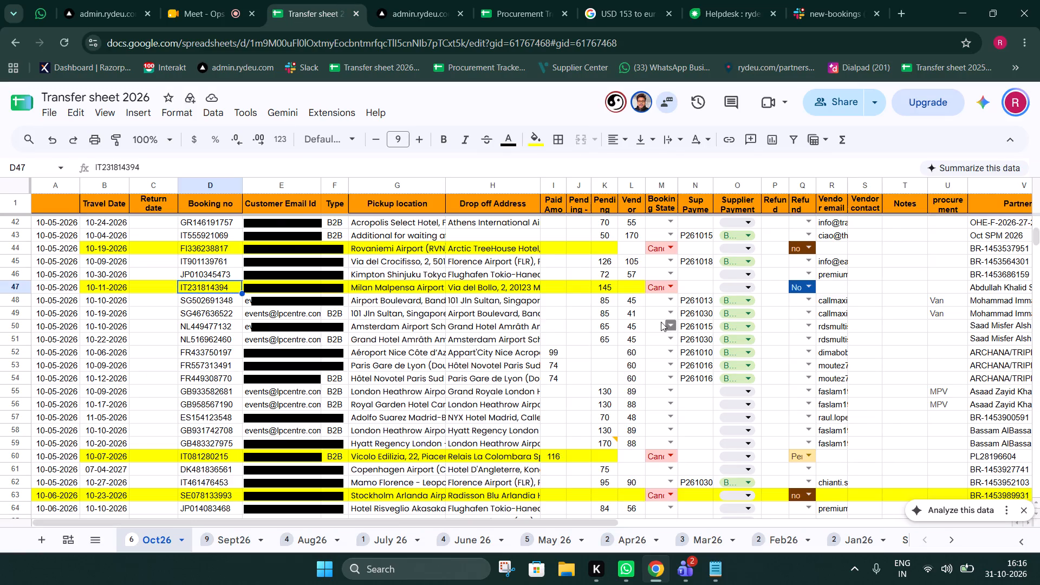
left_click(374, 0)
left_click_drag(233, 211, 201, 214)
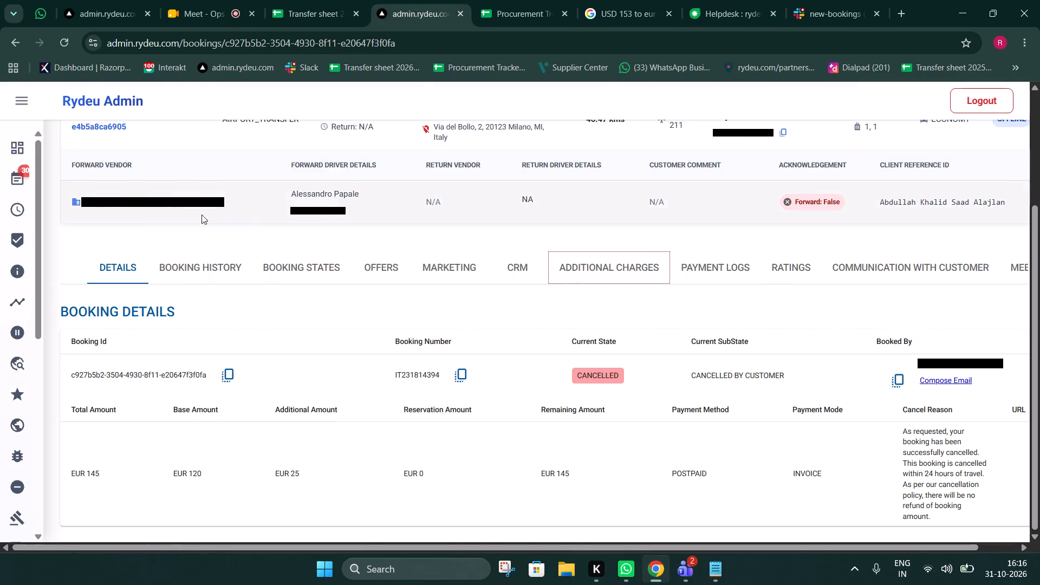
left_click_drag(201, 214, 80, 217)
left_click(269, 237)
left_click(298, 0)
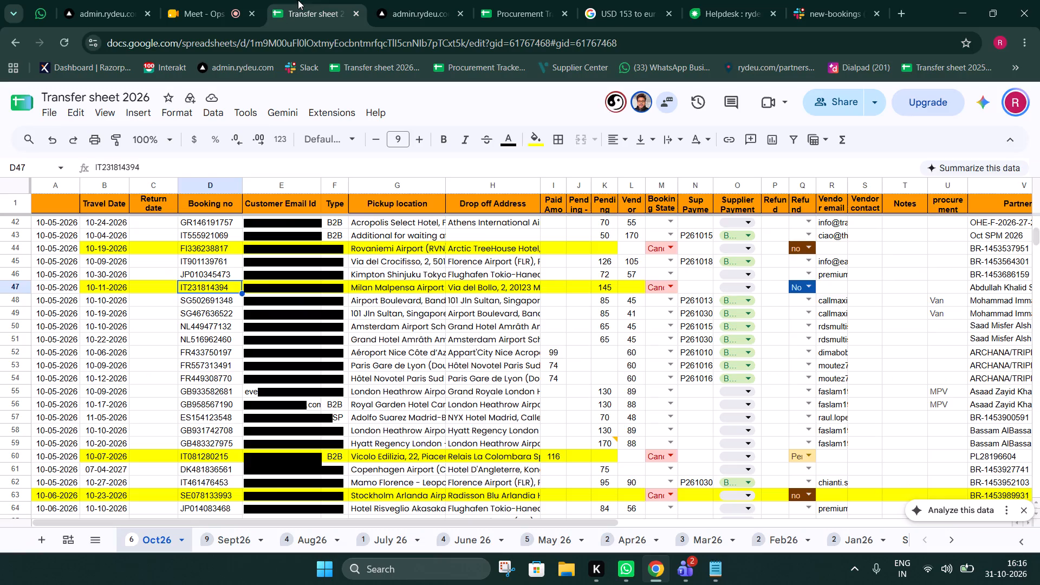
Examine the bookings from row 48 down to row 66 of the Oct26 sheet for missing vendor emails and amounts.
left_click(233, 301)
scroll(416, 338, "down", 1)
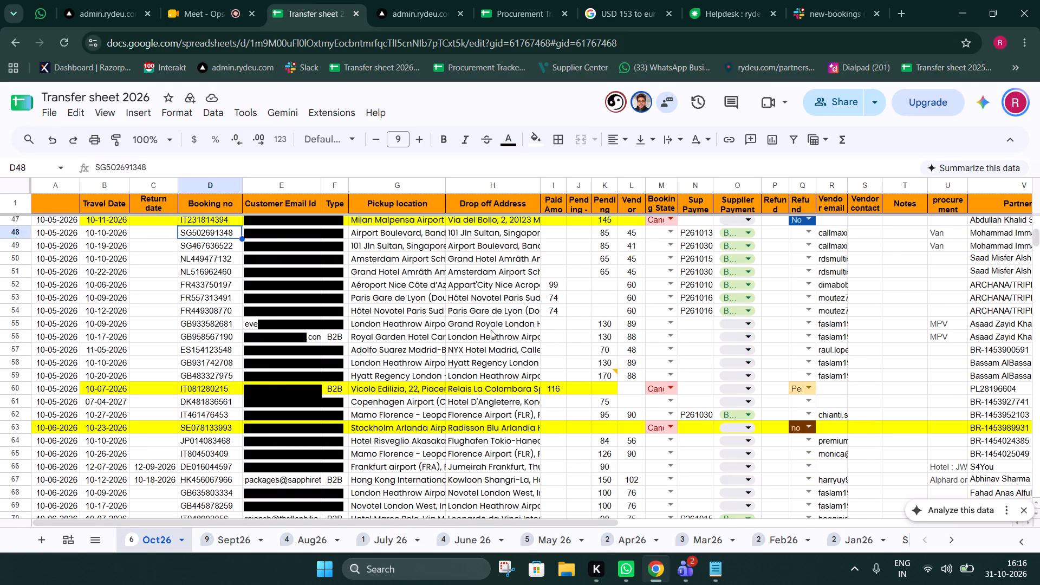
scroll(505, 322, "down", 1)
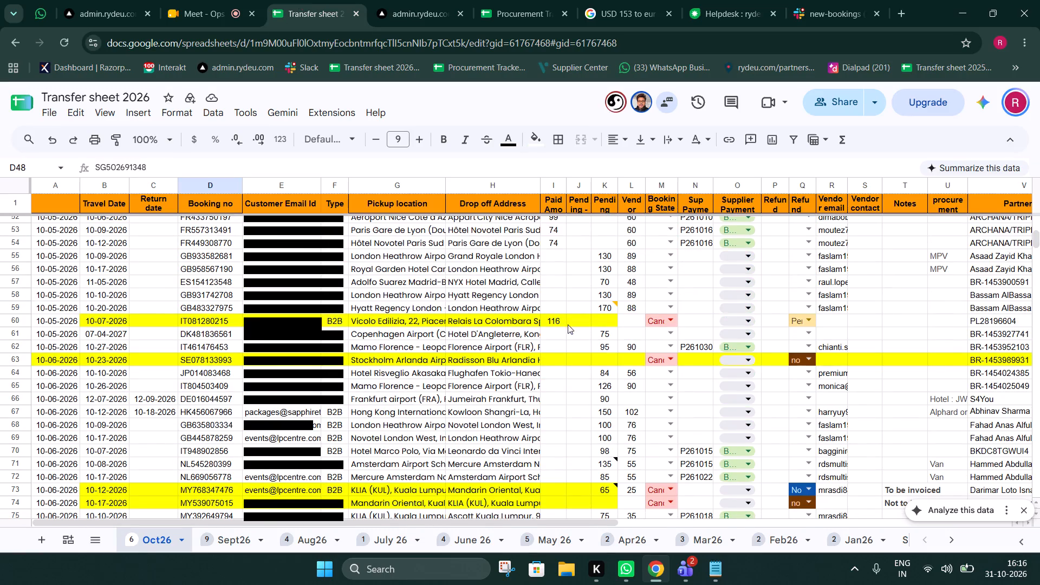
left_click(568, 325)
left_click(222, 322)
scroll(463, 311, "down", 1)
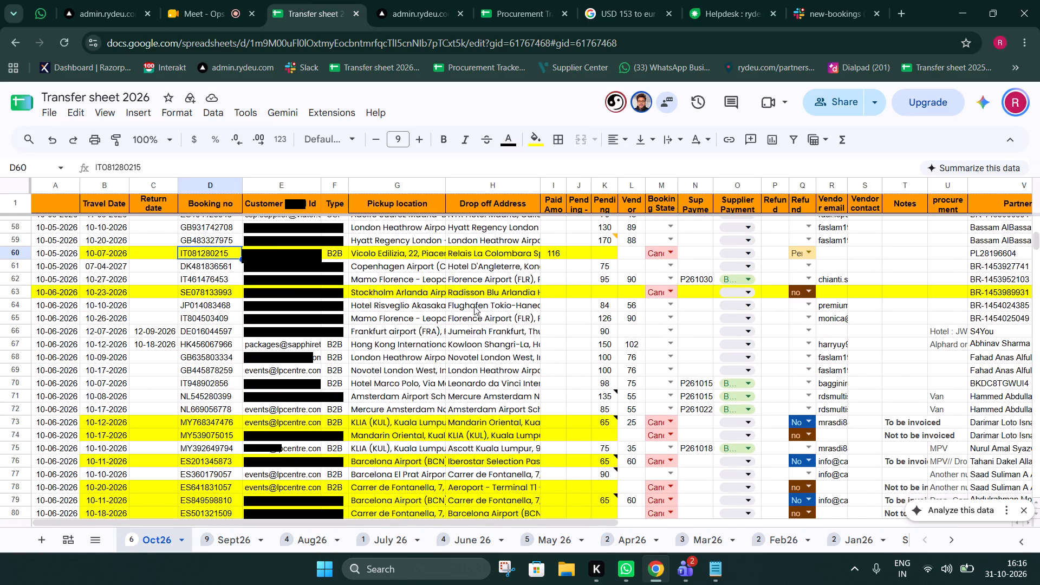
left_click(224, 271)
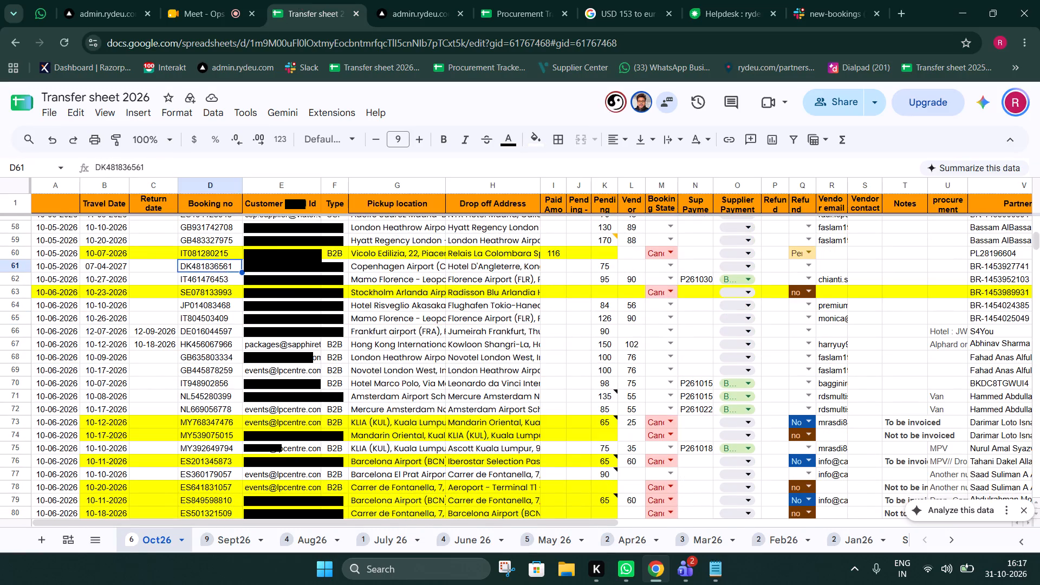
scroll(385, 284, "down", 1)
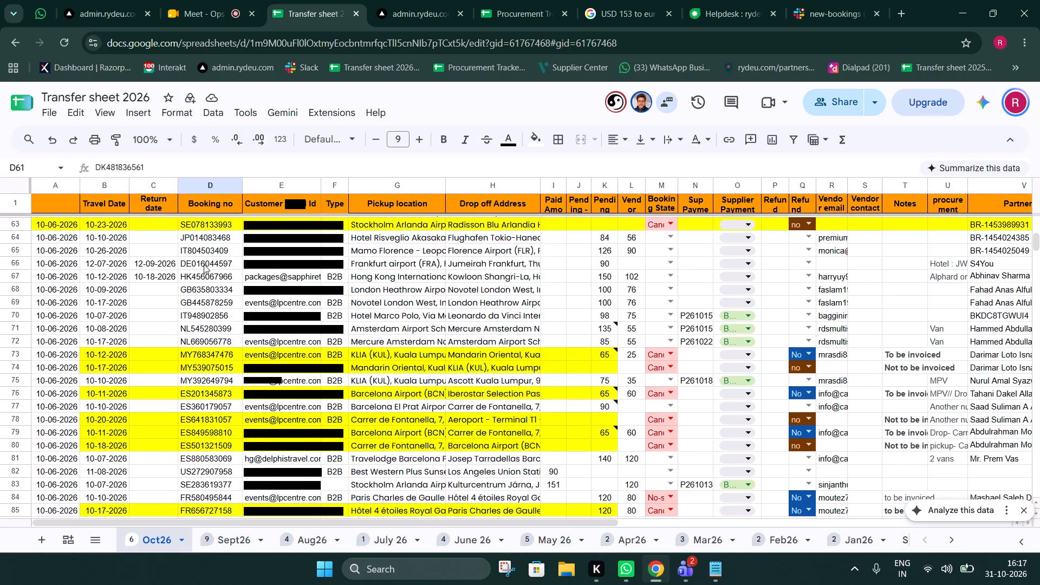
left_click(204, 264)
key("ctrl+c")
left_click(441, 0)
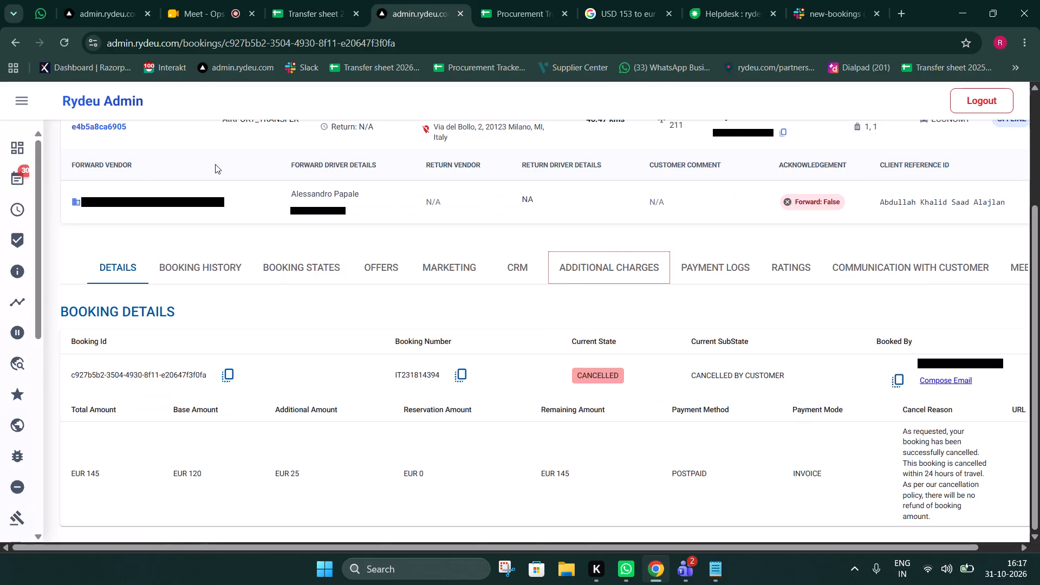
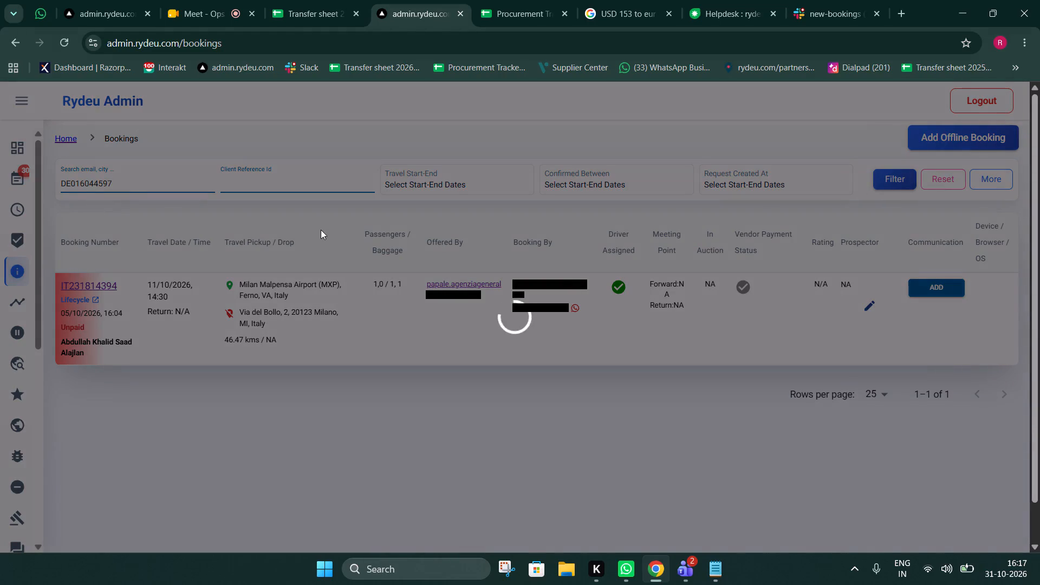
left_click(336, 0)
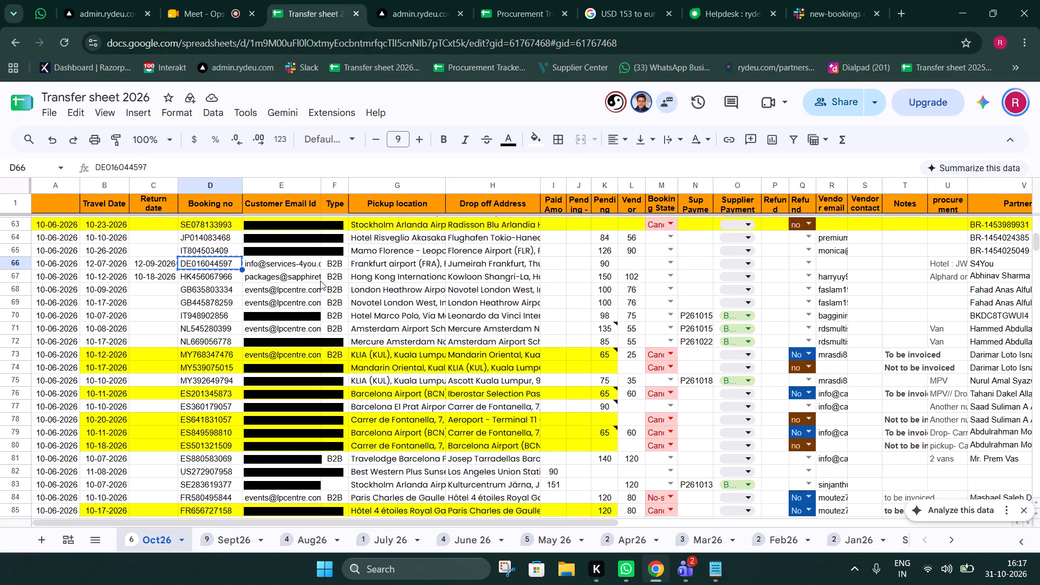
key("Escape")
scroll(344, 278, "down", 1)
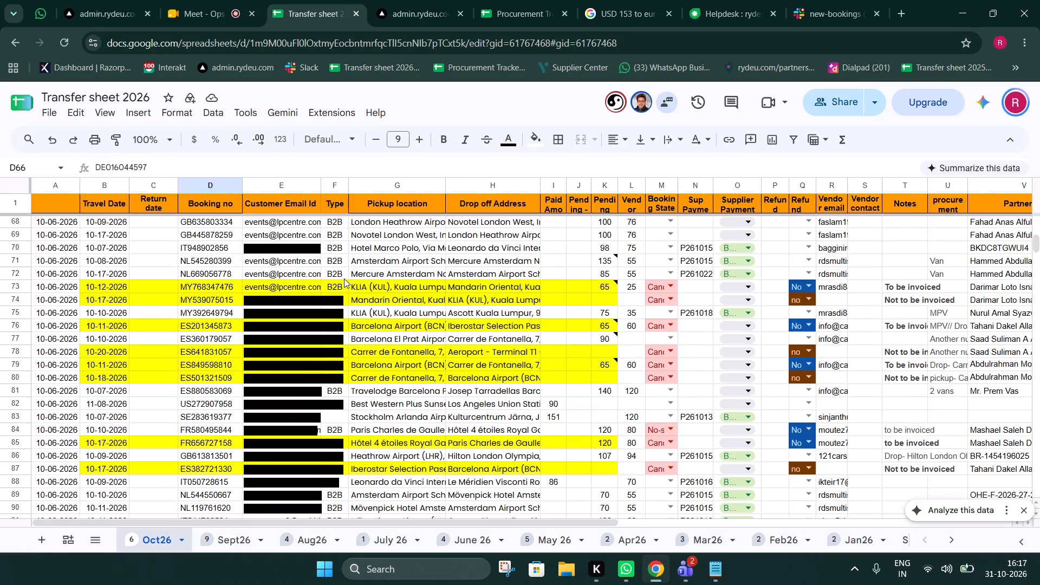
scroll(346, 280, "down", 1)
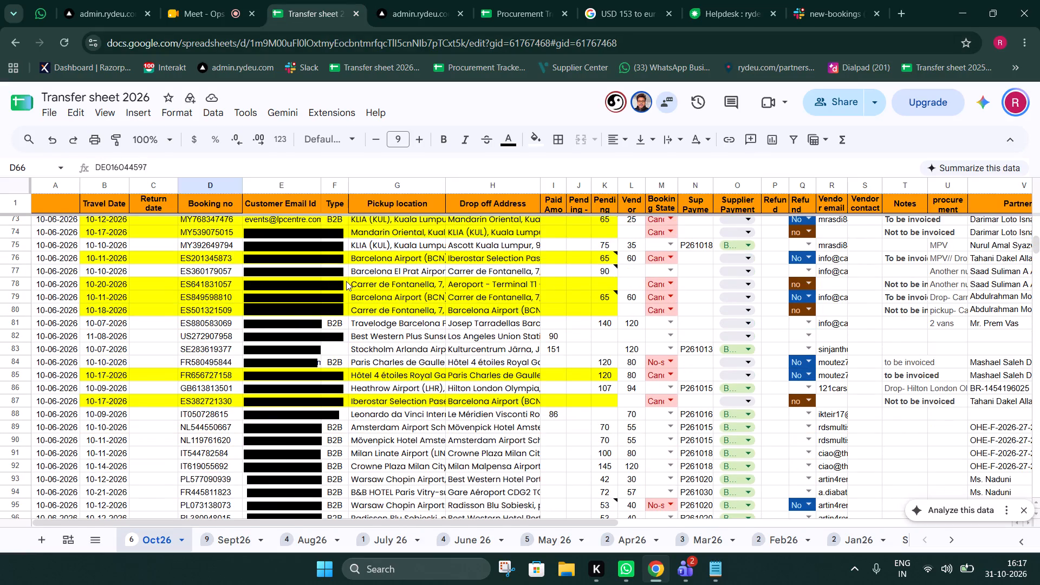
scroll(346, 281, "down", 1)
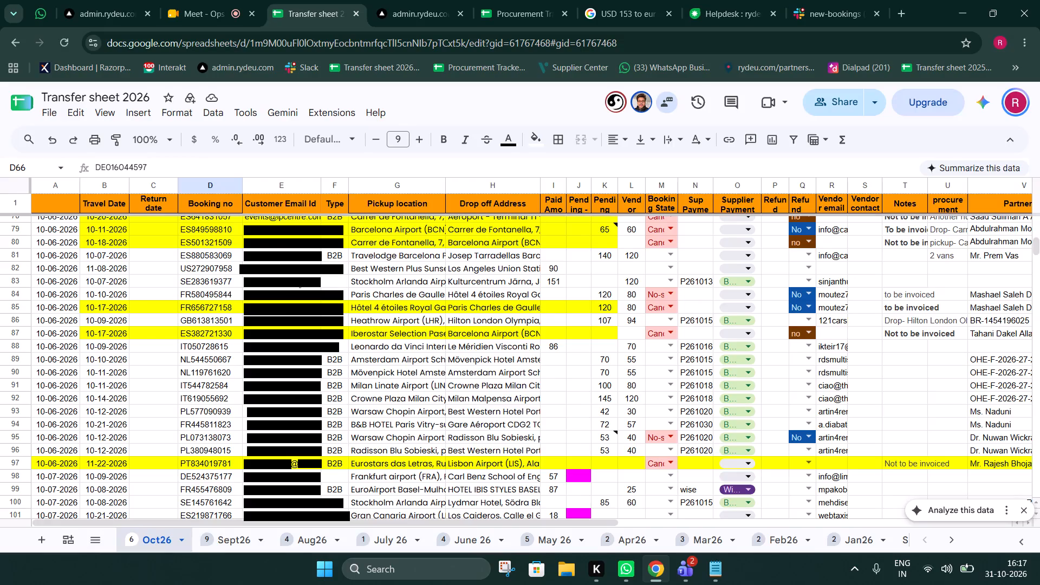
left_click(225, 268)
key("ctrl+c")
left_click(375, 0)
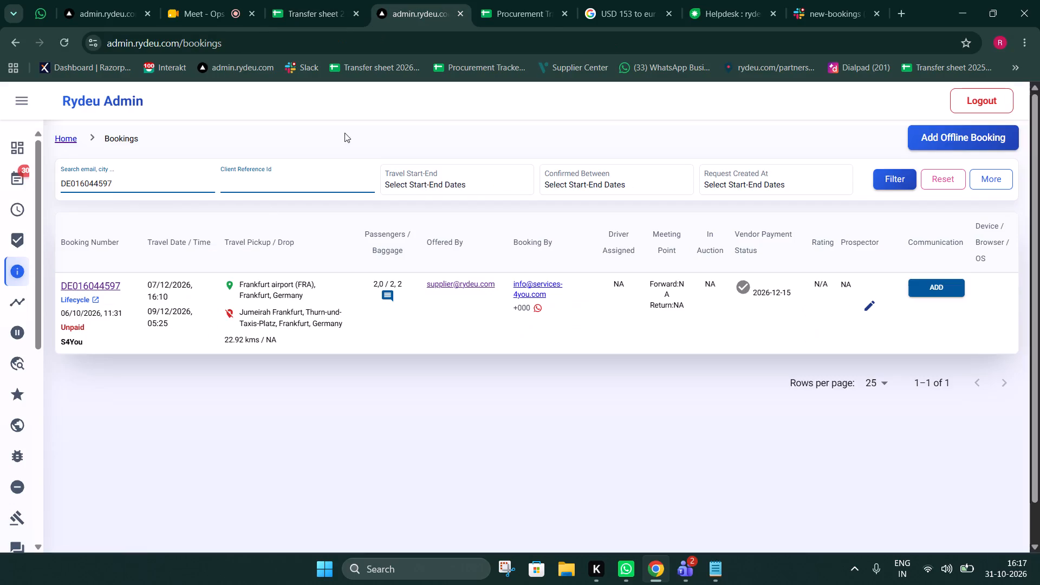
double_click(86, 187)
key("ctrl+v")
left_click(898, 177)
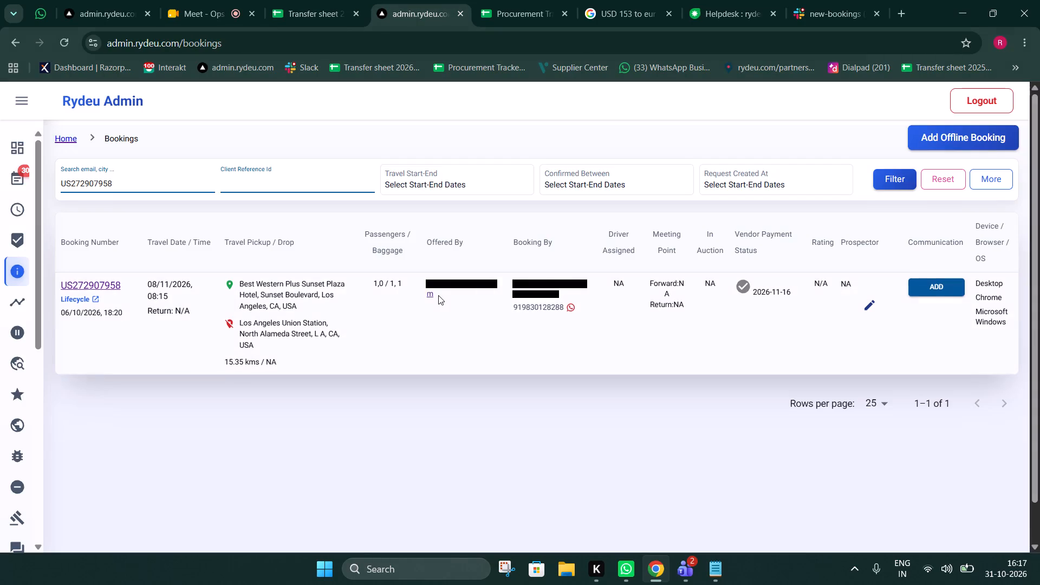
left_click_drag(438, 295, 424, 283)
key("ctrl+c")
left_click(65, 283)
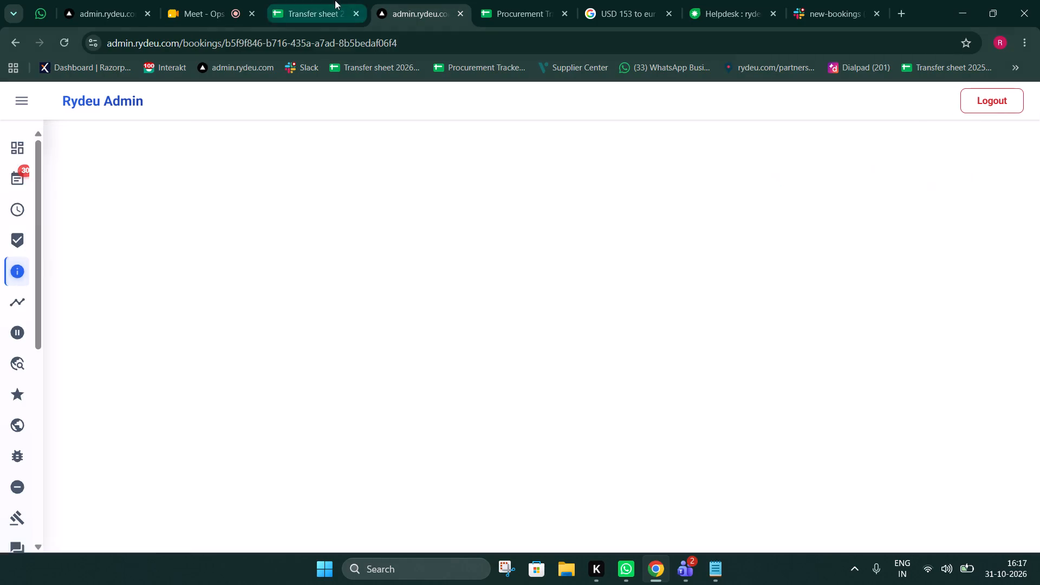
left_click(332, 0)
double_click(834, 264)
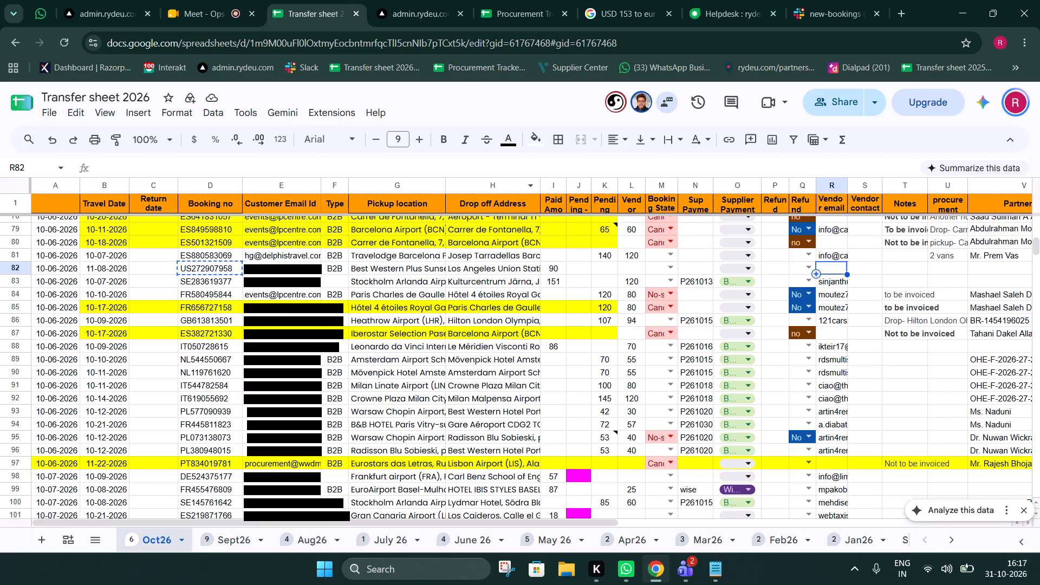
key("ctrl+v")
left_click(627, 269)
left_click(446, 0)
scroll(387, 339, "down", 5)
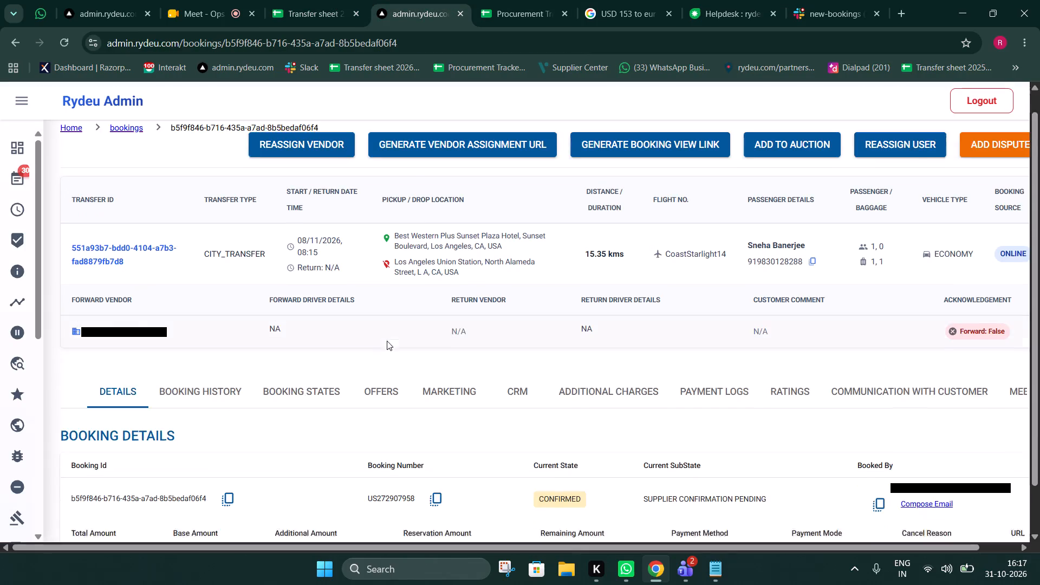
left_click(393, 348)
scroll(410, 283, "down", 8)
left_click(131, 461)
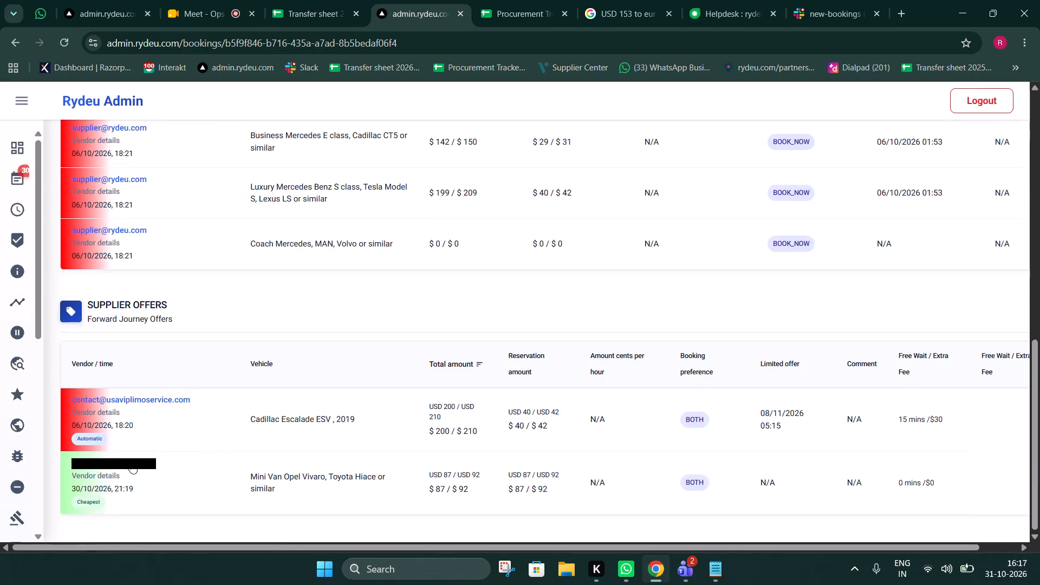
left_click_drag(119, 357, 75, 355)
key("ctrl+c")
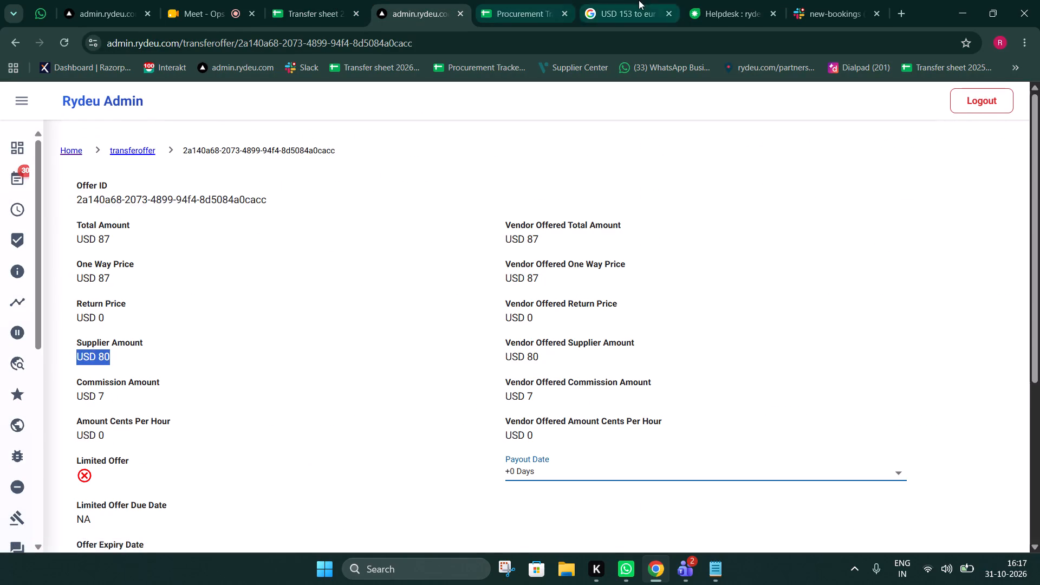
Convert USD 80 to euros with a Google search and enter 71 as the vendor amount in row 82 of the Oct26 sheet.
left_click(639, 0)
left_click_drag(181, 113, 126, 113)
key("ctrl+v")
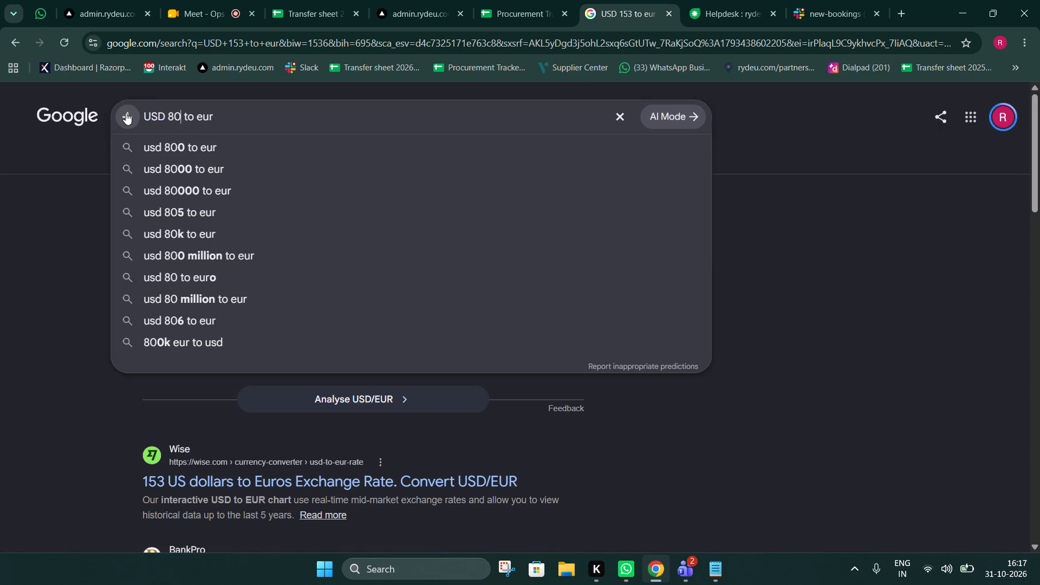
key("Return")
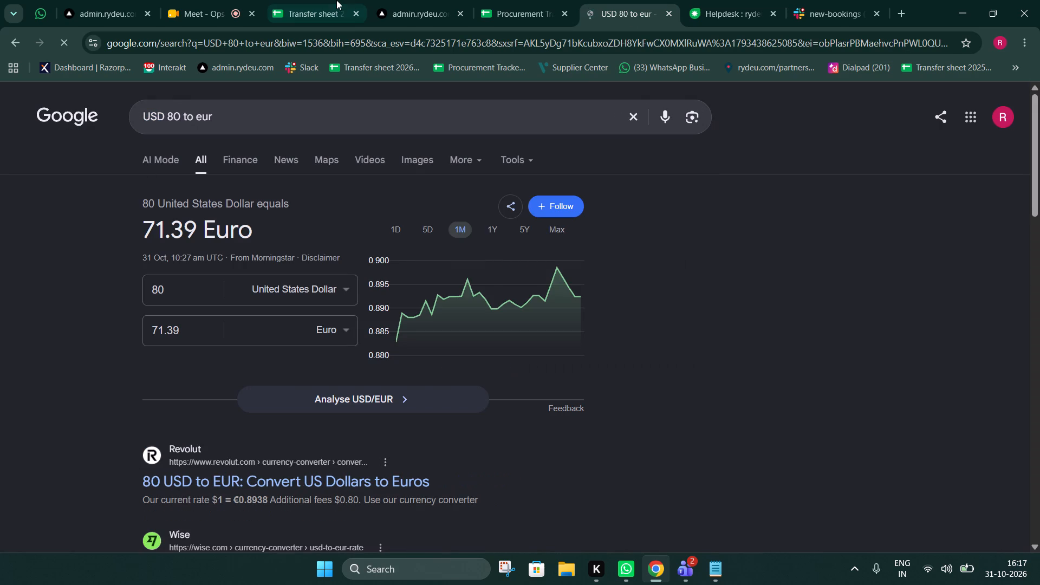
left_click(337, 0)
left_click(586, 295)
left_click(632, 270)
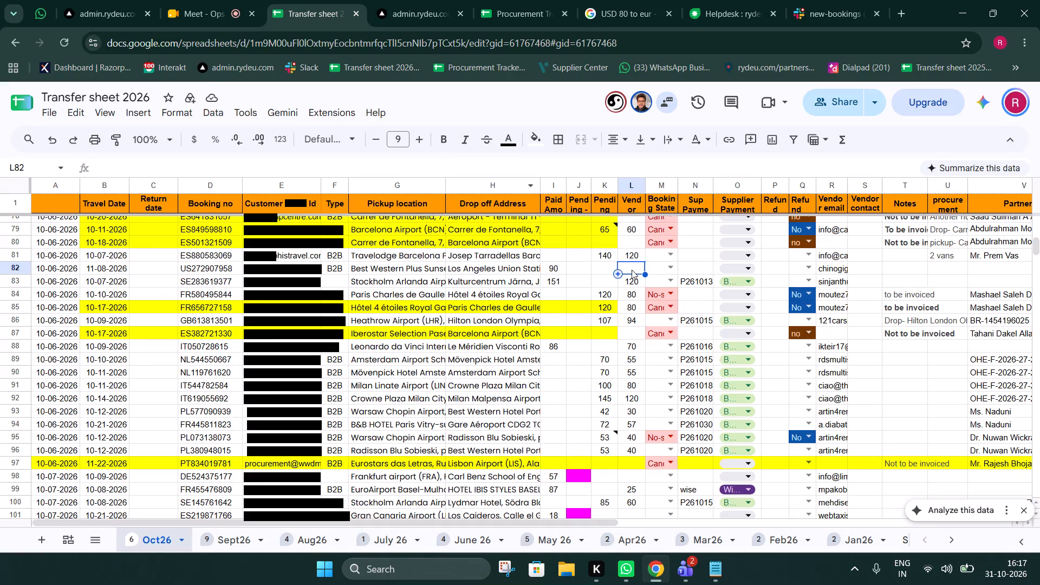
type("71")
left_click(634, 282)
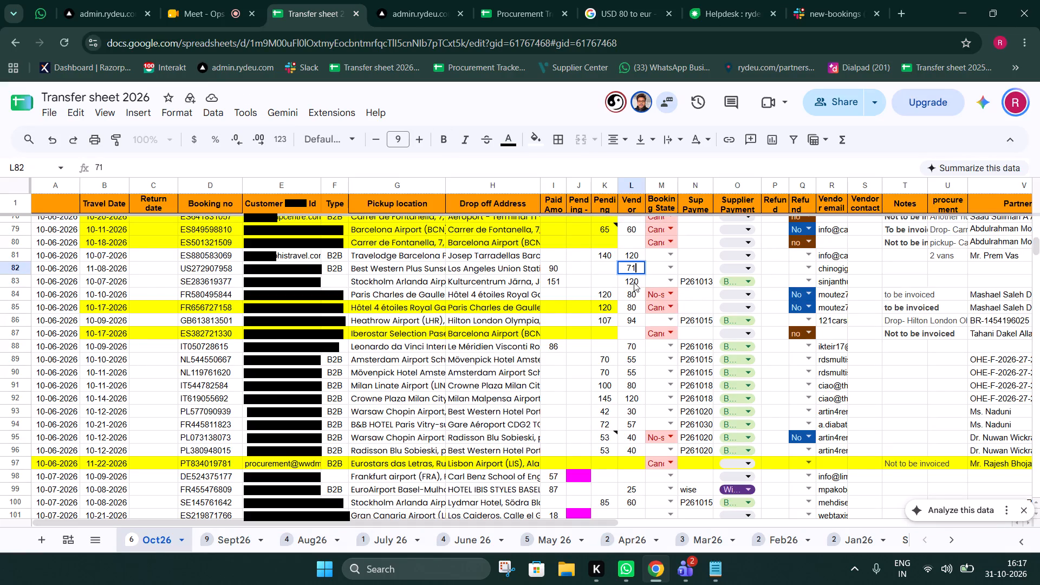
Examine the Oct26 sheet again from its first bookings down to about row 98 for missing vendor emails and amounts.
left_click(626, 307)
left_click(607, 309)
scroll(612, 296, "up", 2)
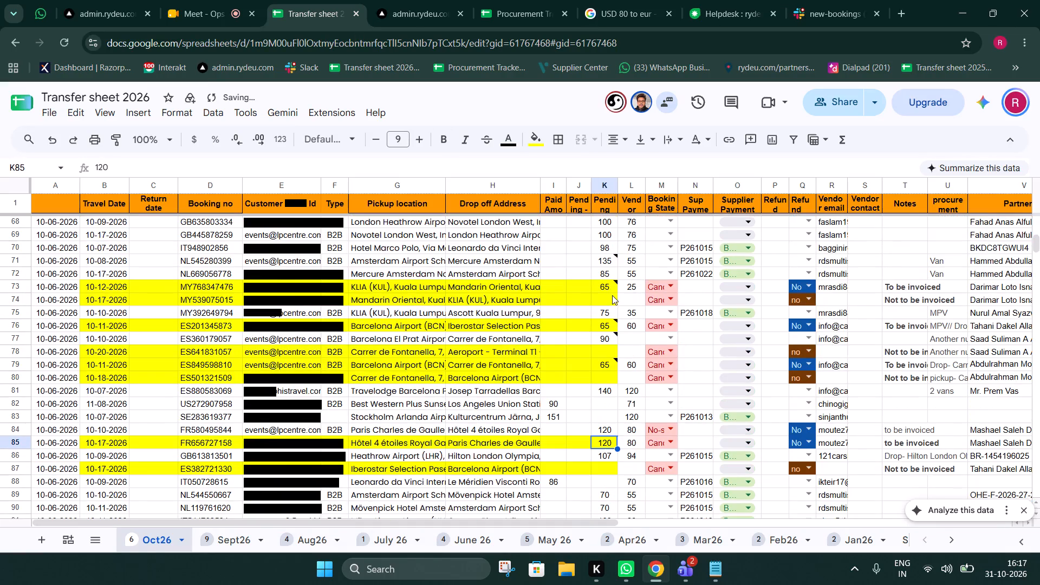
scroll(570, 315, "up", 4)
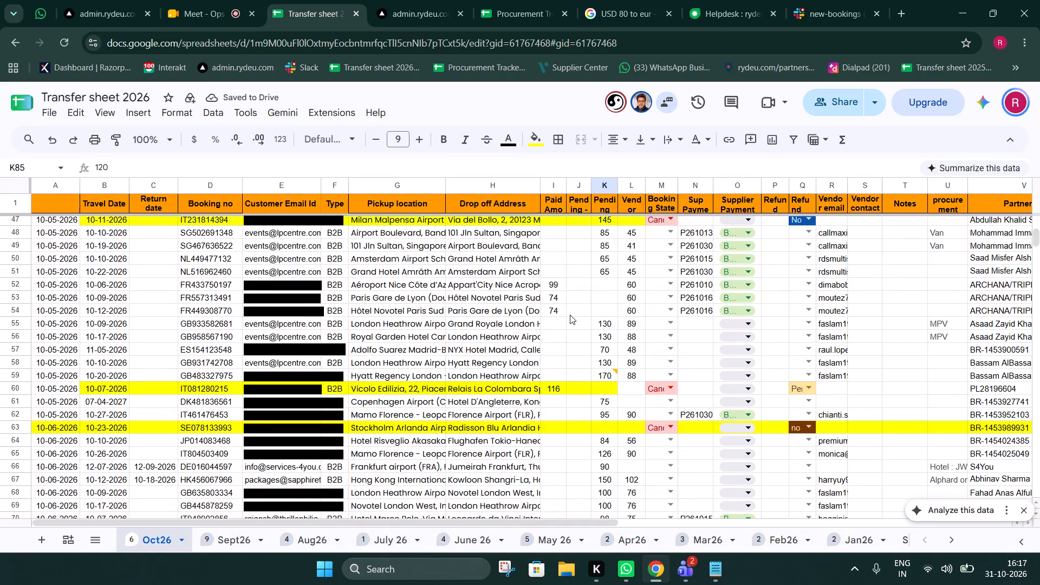
scroll(570, 315, "up", 8)
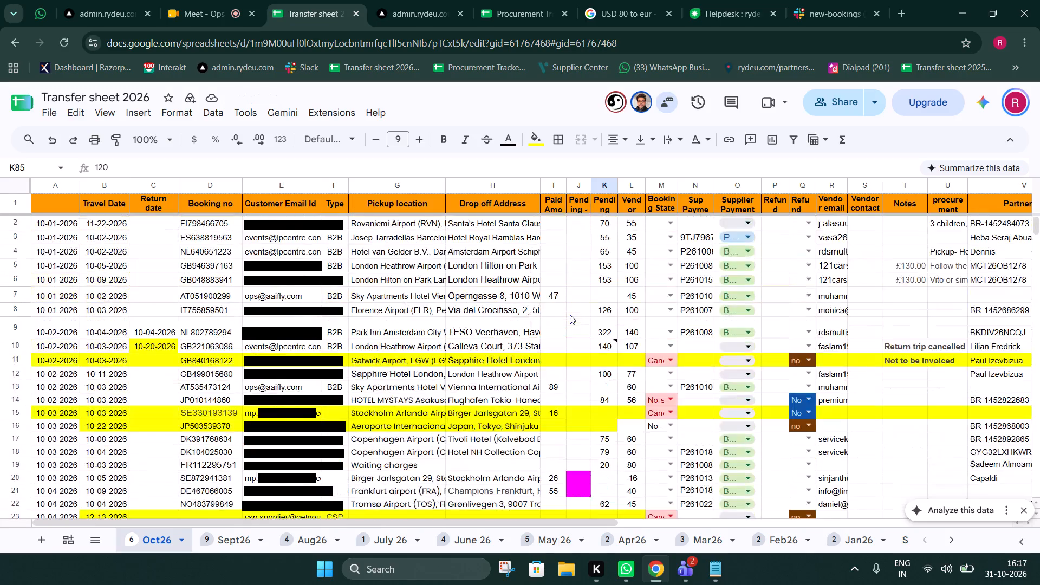
scroll(570, 315, "up", 3)
scroll(570, 315, "down", 7)
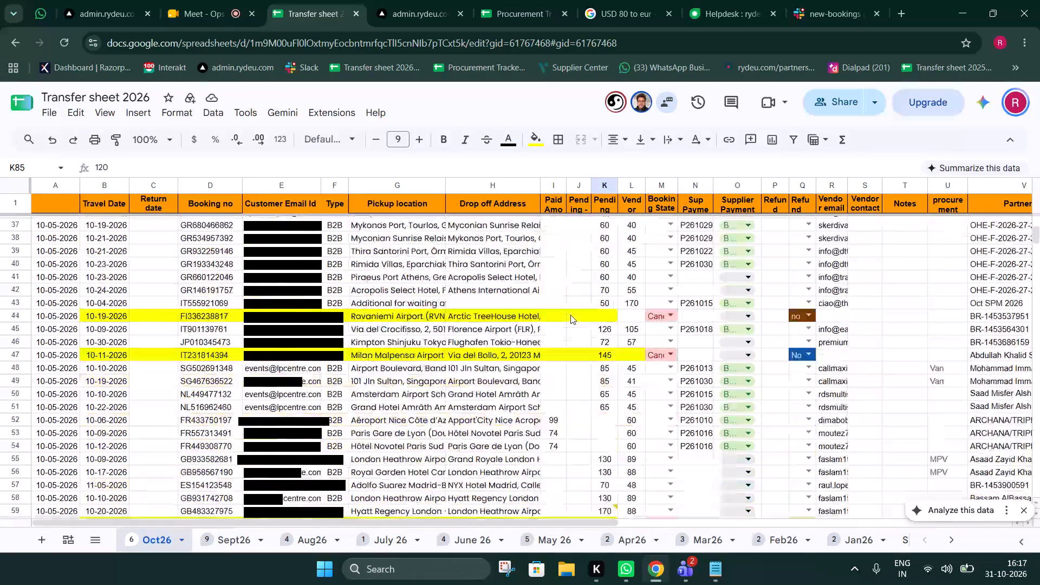
scroll(570, 315, "down", 3)
scroll(571, 315, "up", 6)
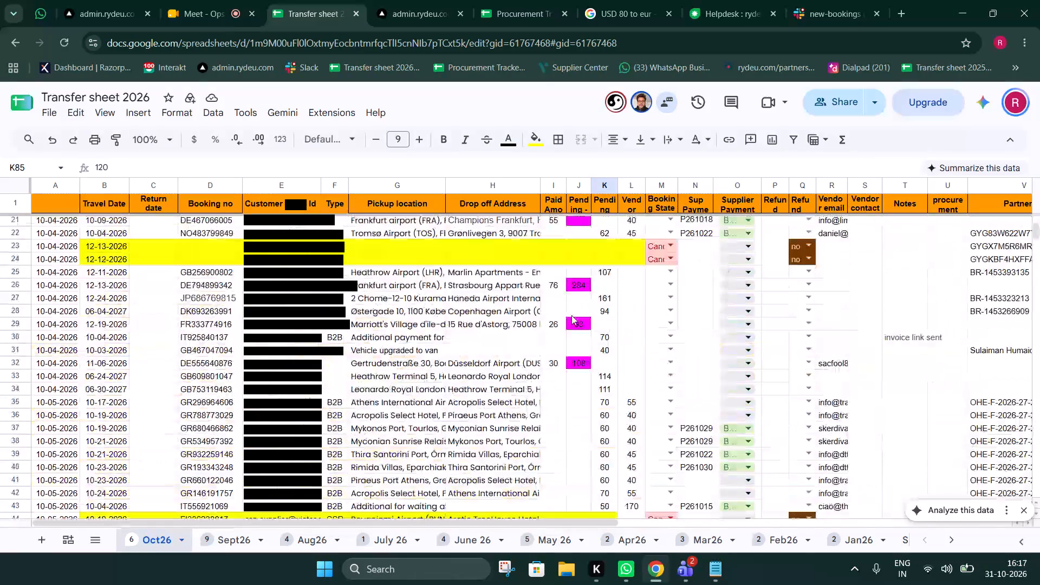
scroll(571, 315, "down", 10)
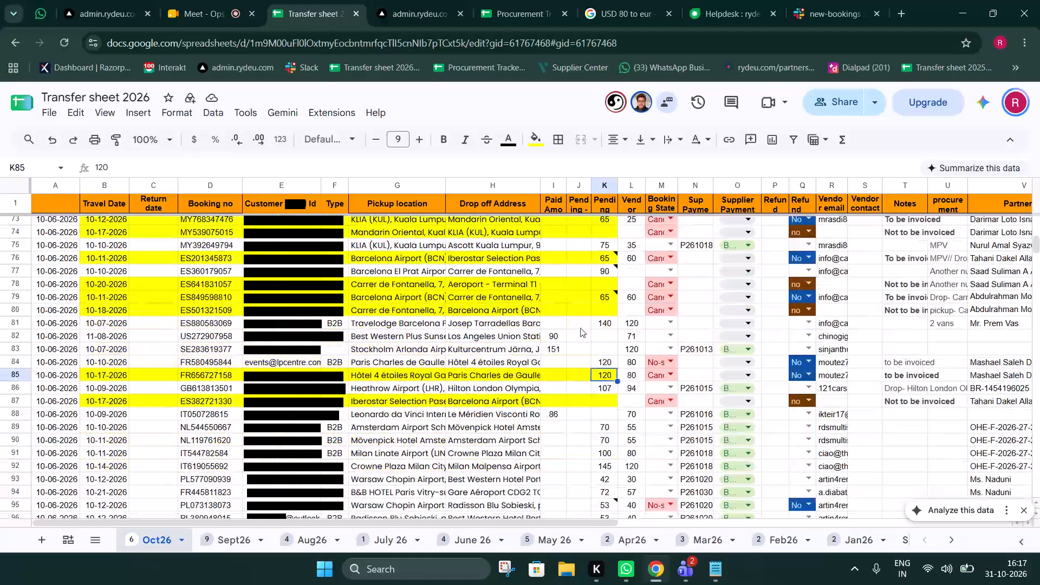
scroll(580, 310, "down", 1)
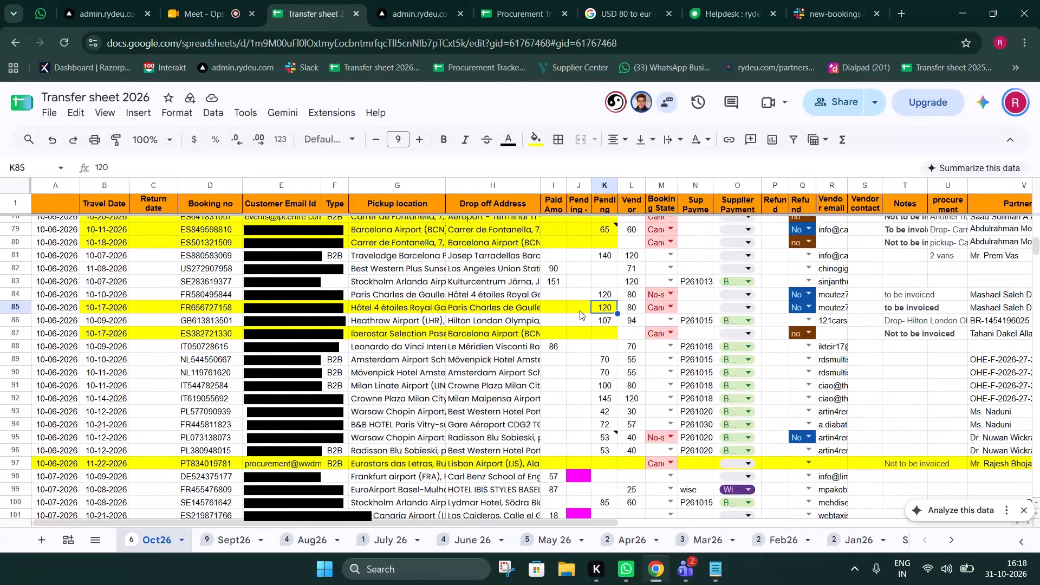
scroll(580, 310, "down", 1)
scroll(622, 292, "down", 1)
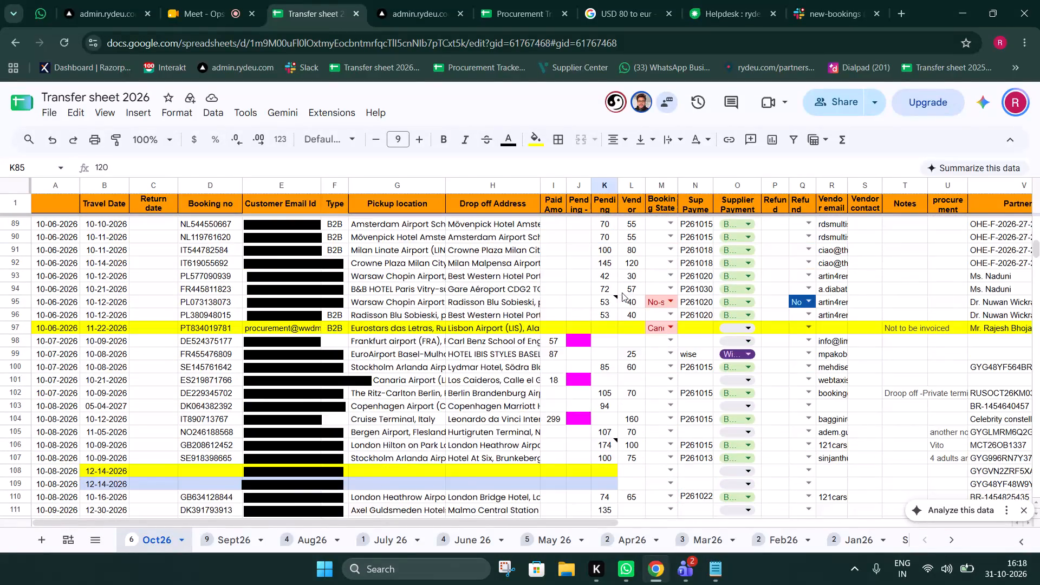
scroll(622, 292, "down", 1)
Check the vendor amounts and emails of the bookings from row 98 downward in the Oct26 sheet for gaps.
left_click(631, 278)
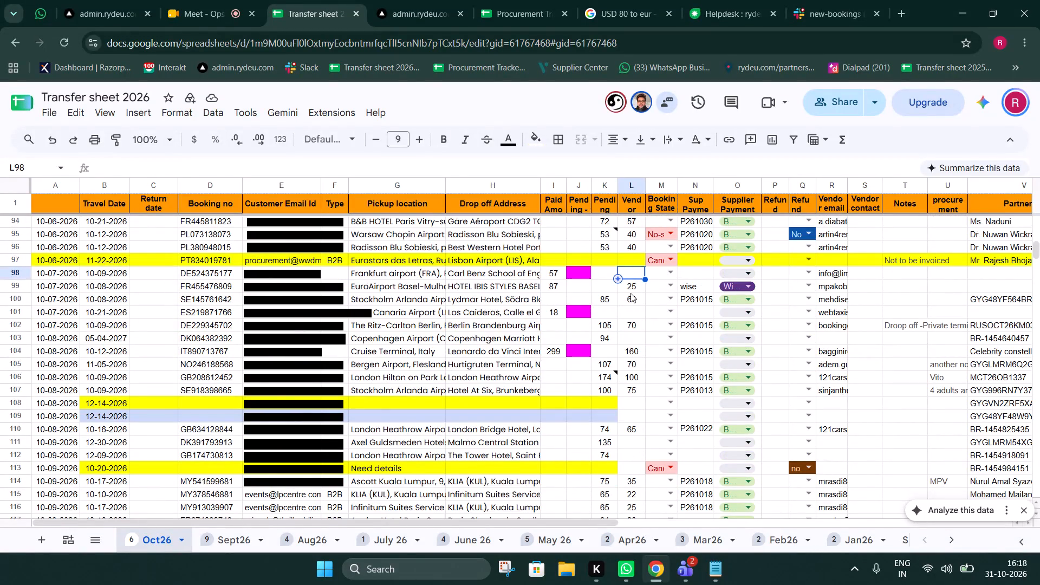
left_click(630, 293)
left_click(636, 302)
left_click(631, 312)
scroll(635, 326, "down", 1)
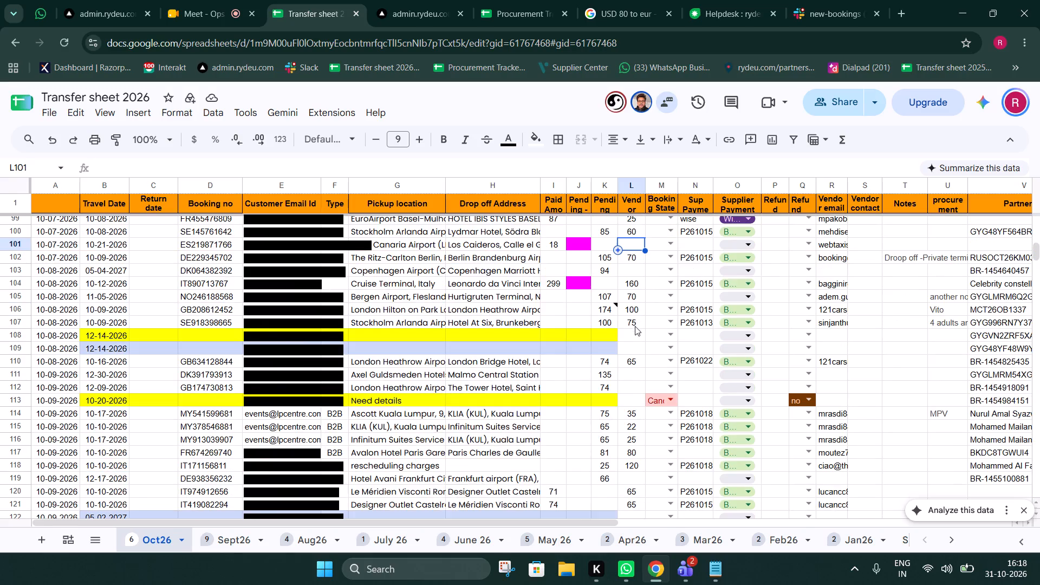
left_click(630, 272)
left_click(213, 268)
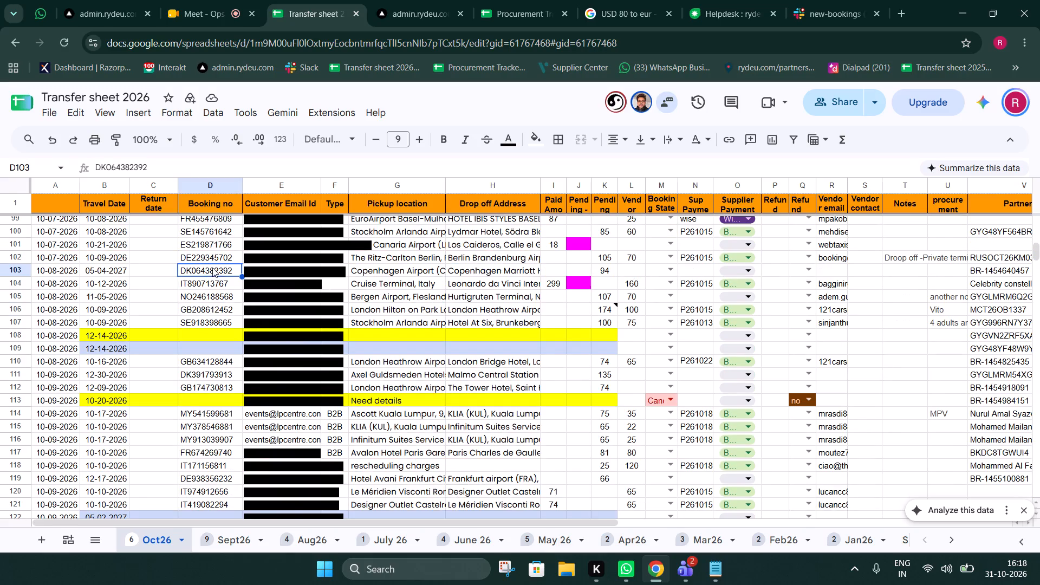
scroll(629, 327, "down", 1)
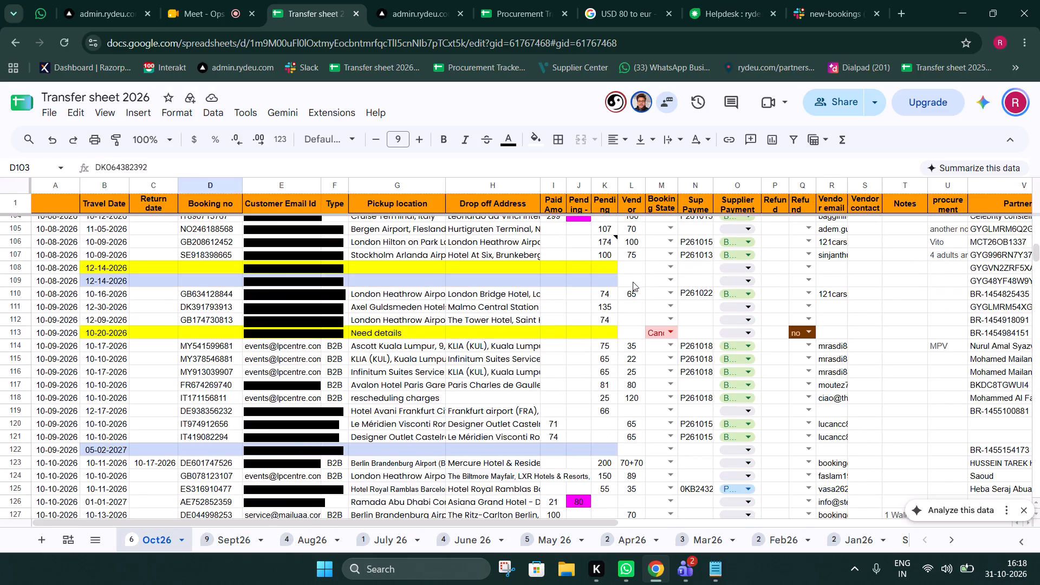
left_click(1003, 271)
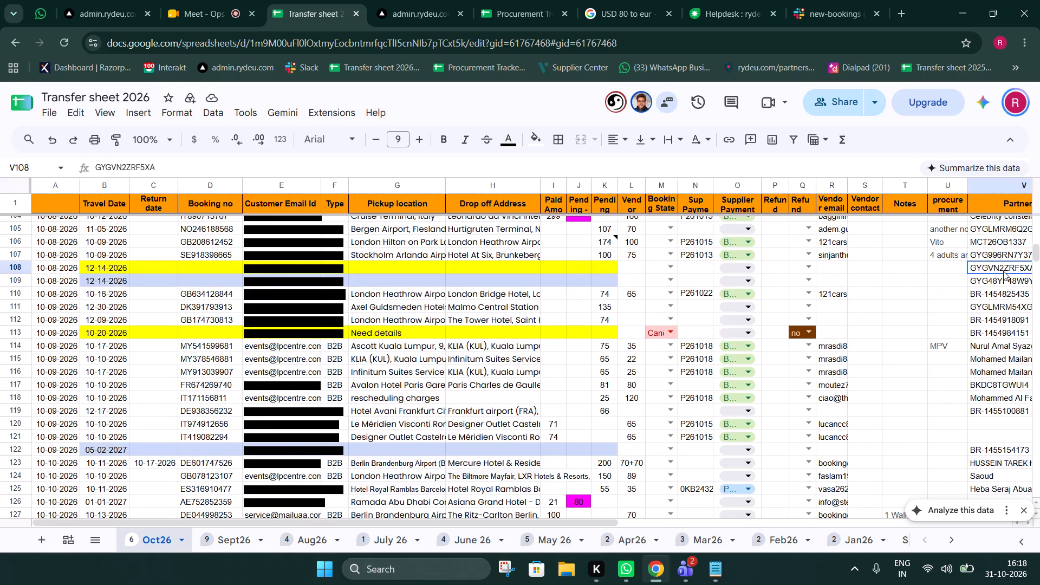
key("ctrl+c")
left_click(717, 0)
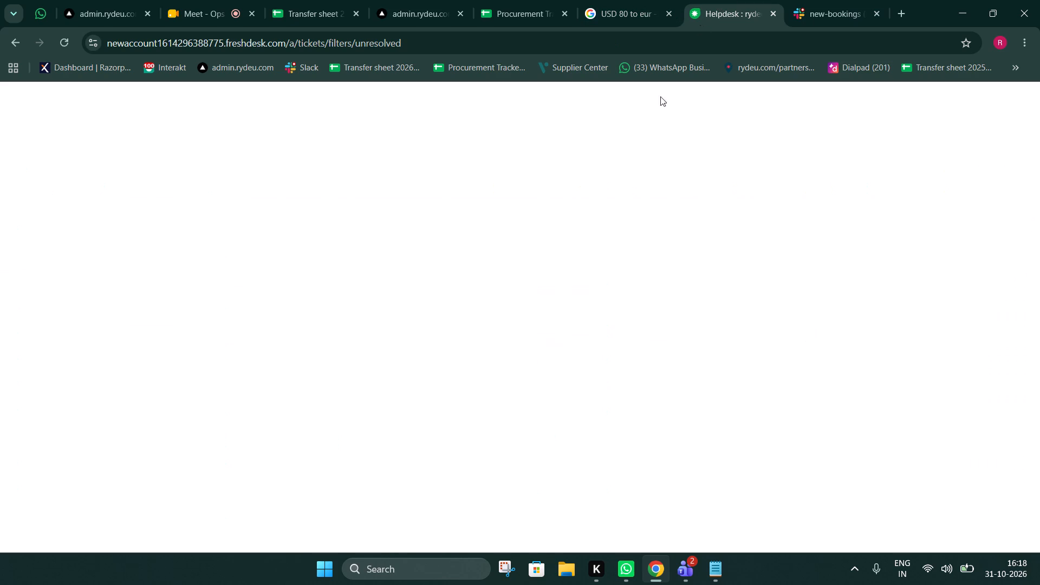
left_click(480, 213)
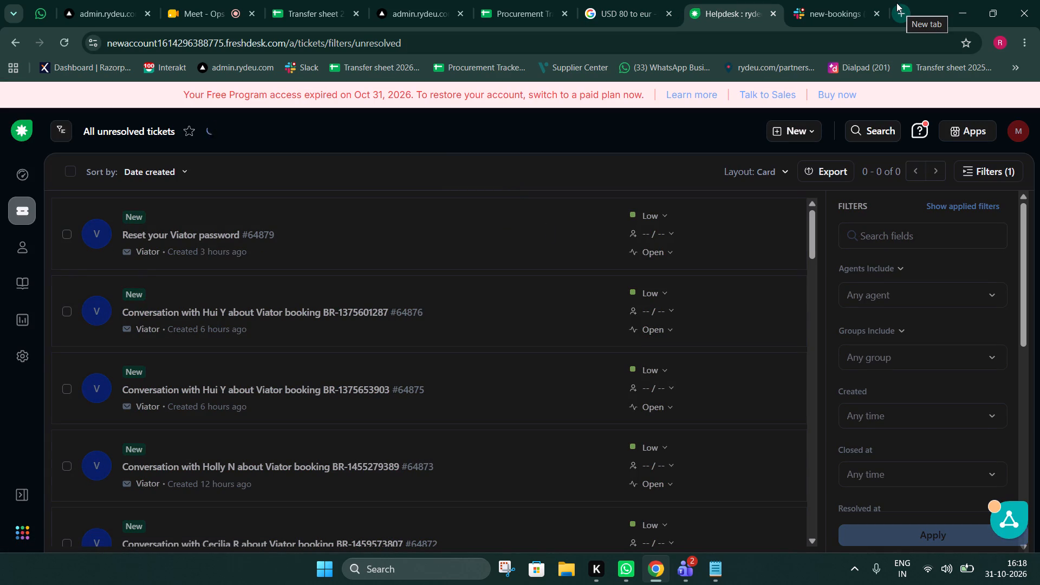
left_click(896, 2)
left_click_drag(862, 0, 667, 0)
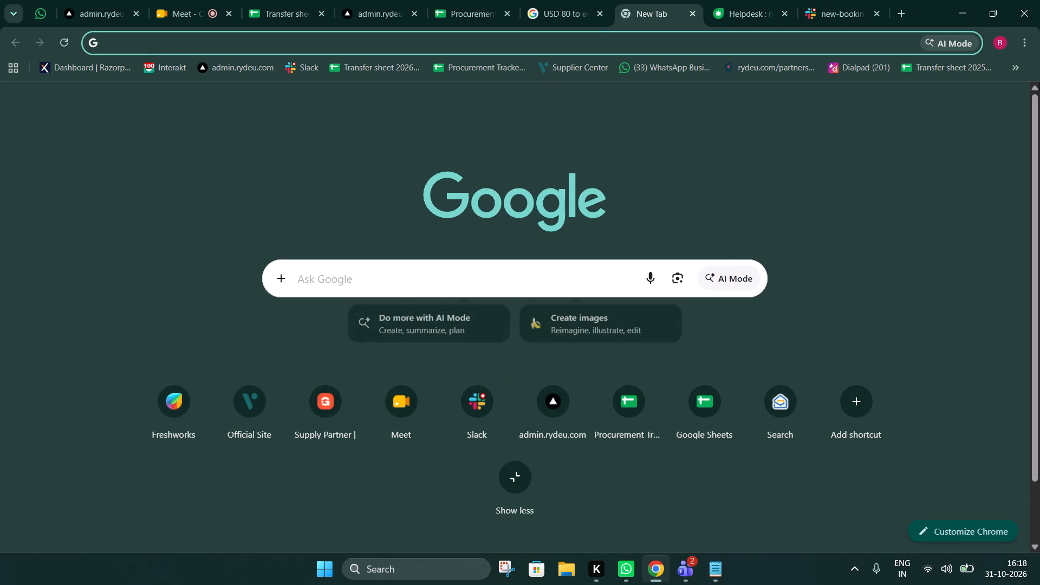
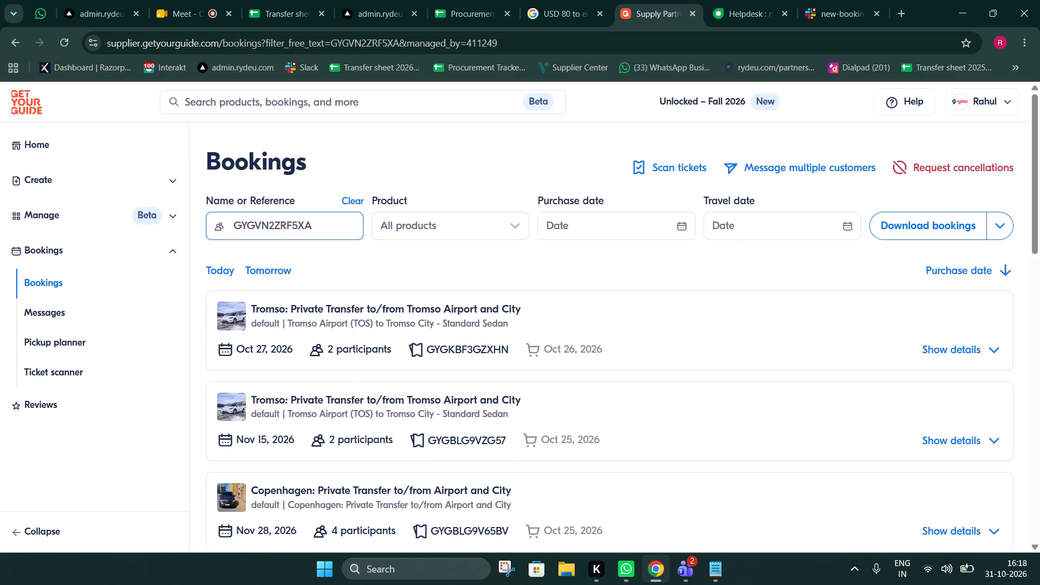
Set row 108 of the Oct26 sheet to booking state Cancelled by Customer and refund no.
left_click(348, 0)
left_click(325, 0)
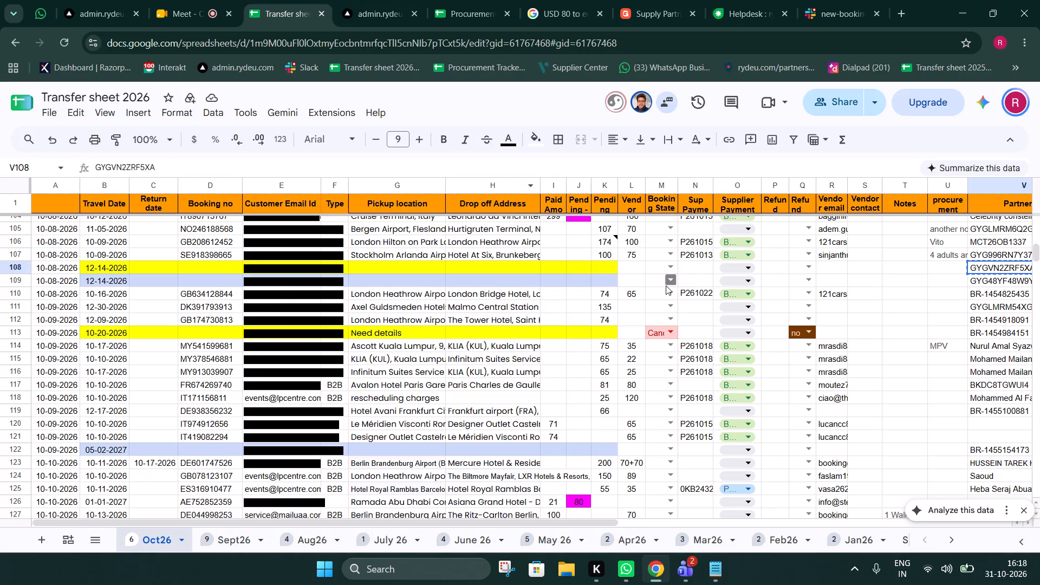
left_click(675, 265)
left_click(685, 303)
left_click(815, 266)
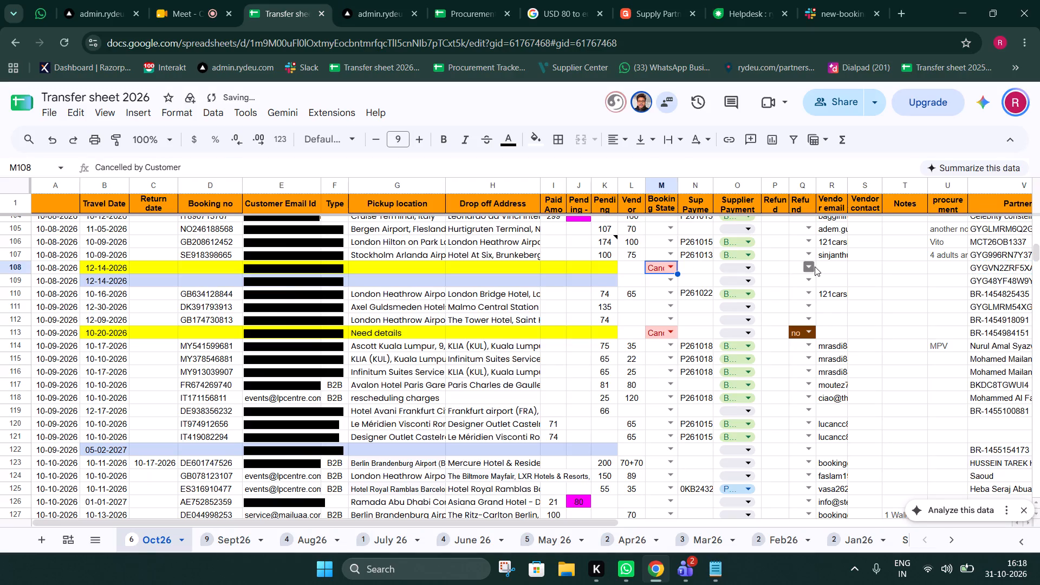
left_click(825, 339)
left_click(209, 295)
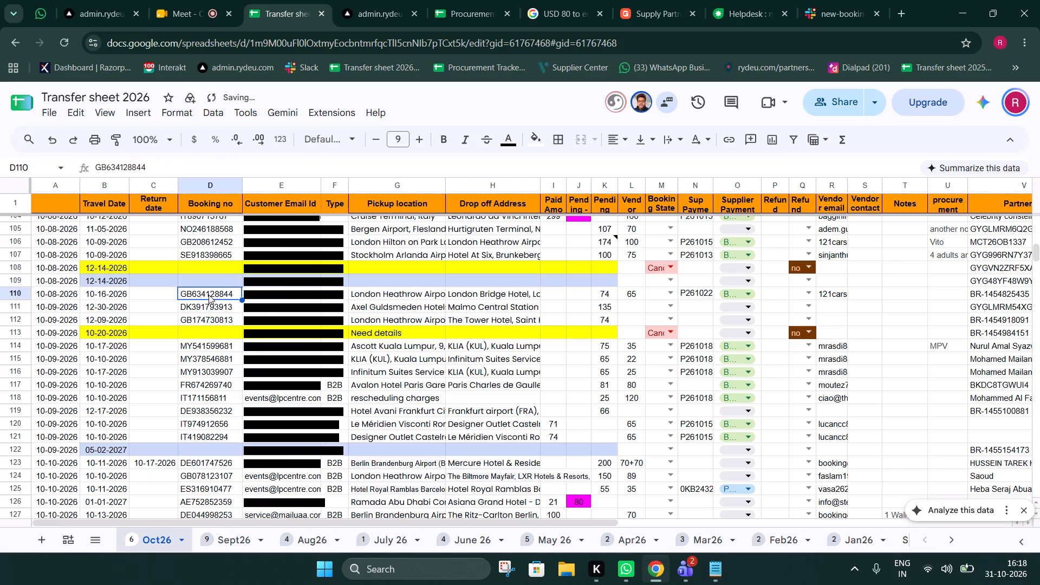
left_click(213, 310)
key("ctrl+c")
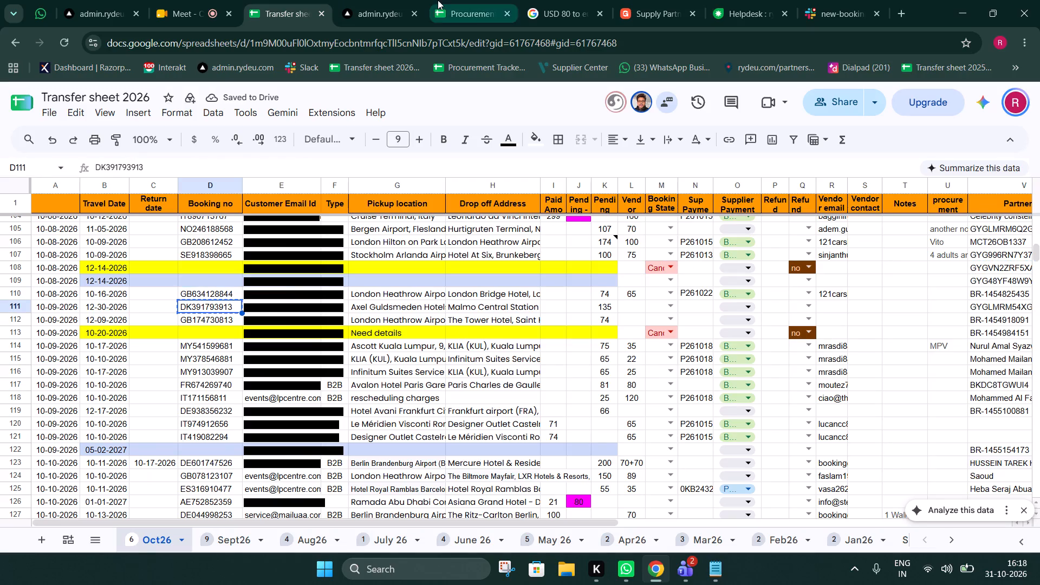
left_click(438, 0)
left_click(381, 0)
left_click(21, 272)
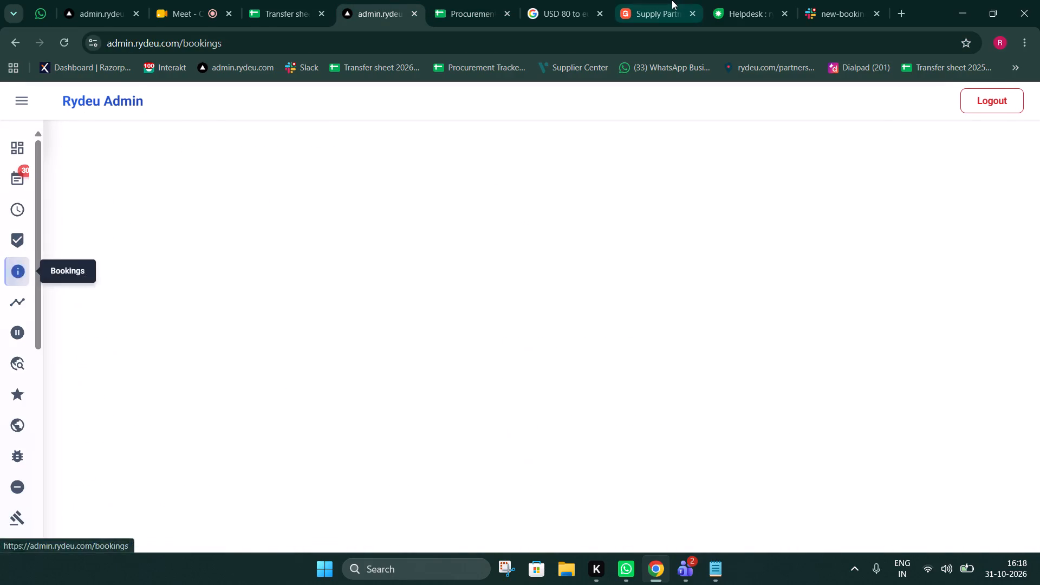
left_click(673, 0)
left_click(401, 0)
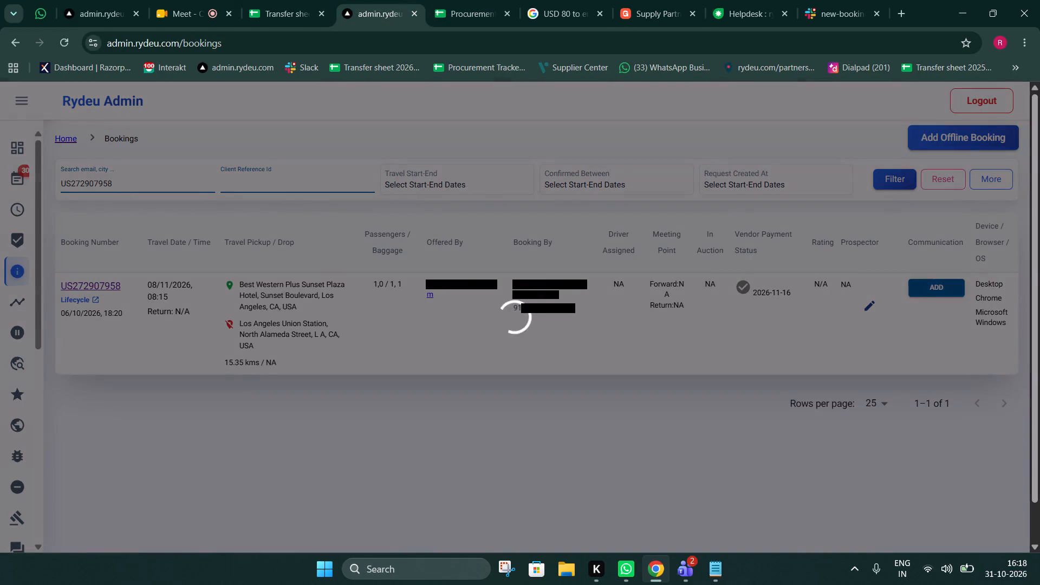
double_click(97, 182)
key("ctrl+v")
left_click(897, 179)
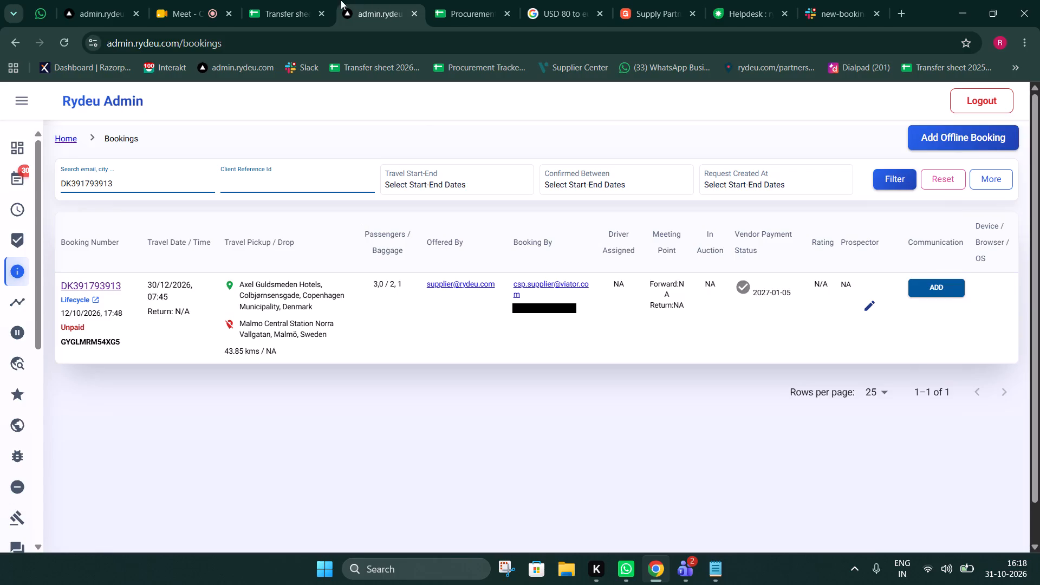
left_click(336, 0)
left_click(314, 0)
left_click(209, 317)
key("ctrl+c")
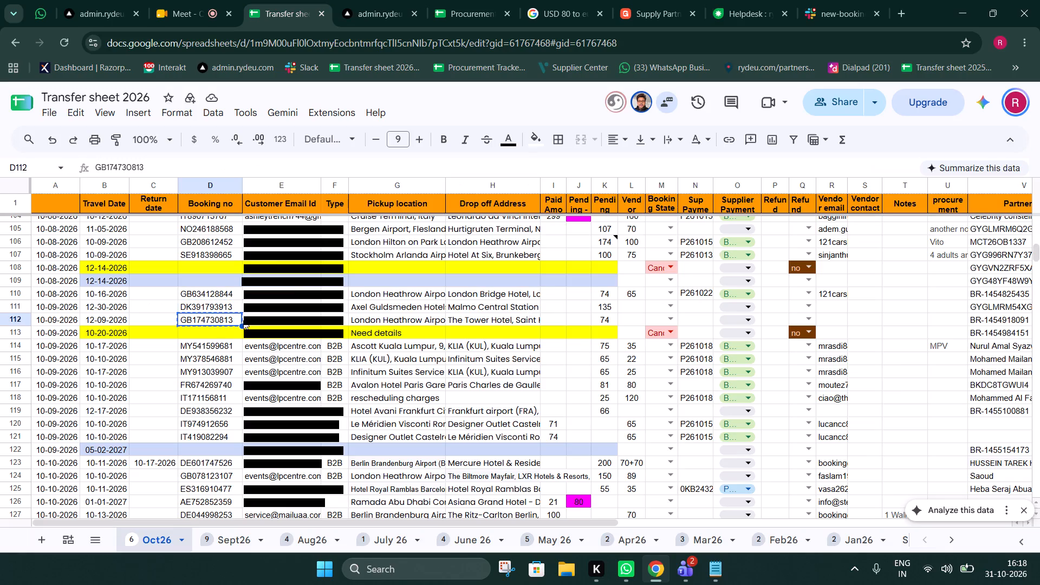
left_click(361, 0)
double_click(75, 182)
key("ctrl+v")
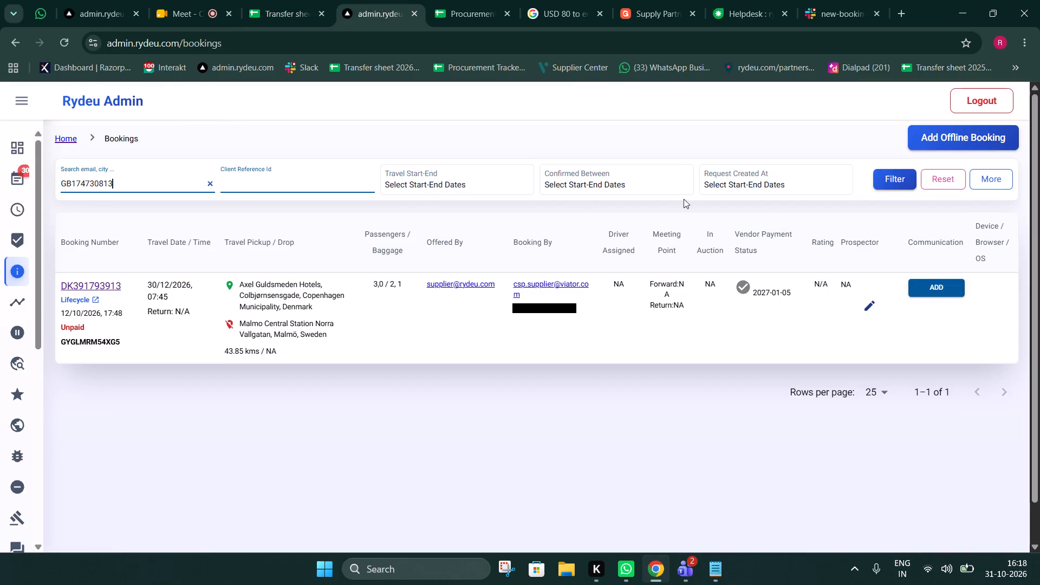
left_click(899, 177)
left_click(288, 0)
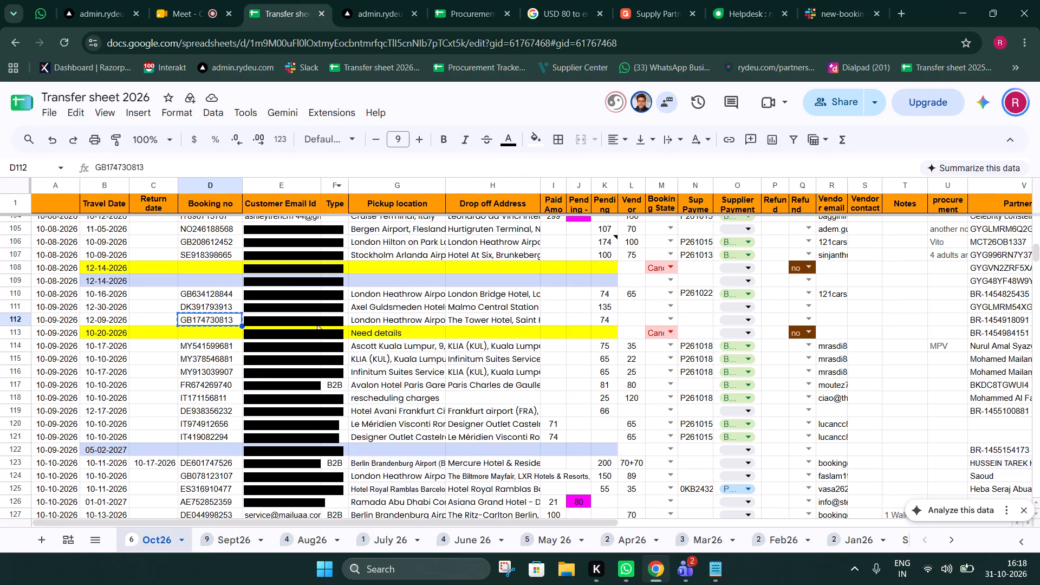
key("Escape")
scroll(330, 323, "down", 1)
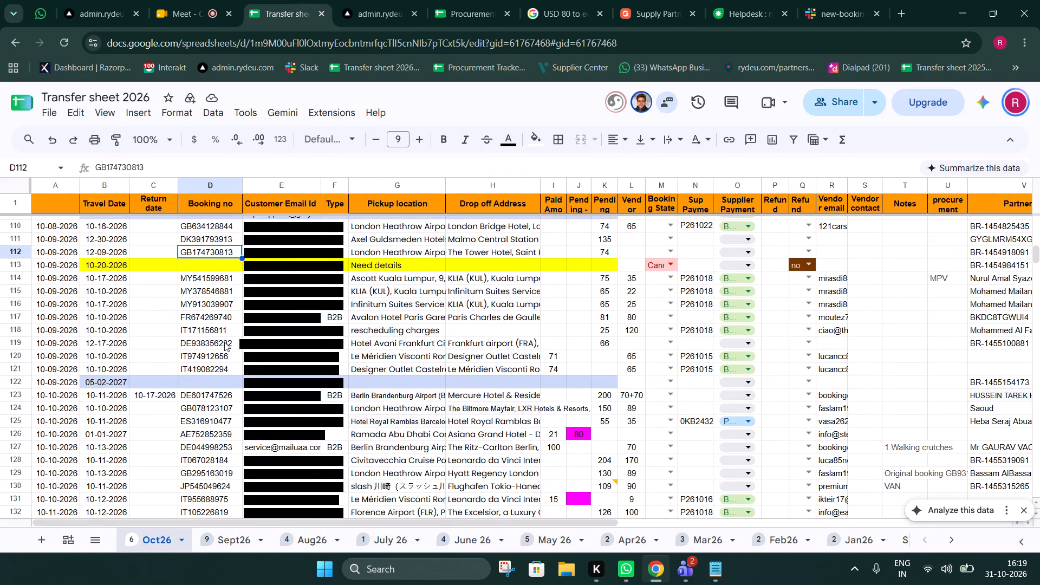
left_click(220, 343)
left_click(407, 0)
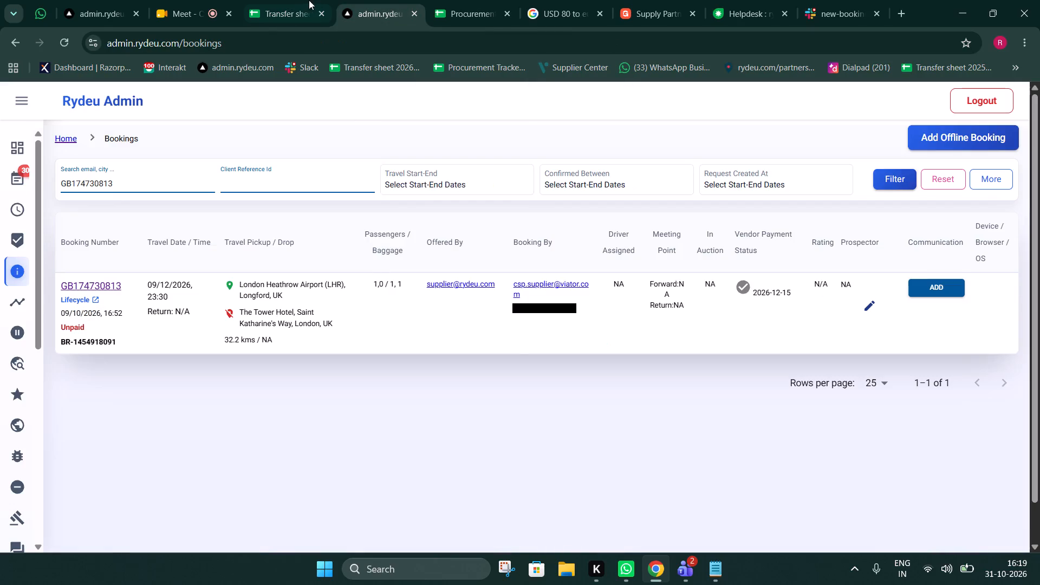
left_click(300, 0)
scroll(362, 326, "down", 1)
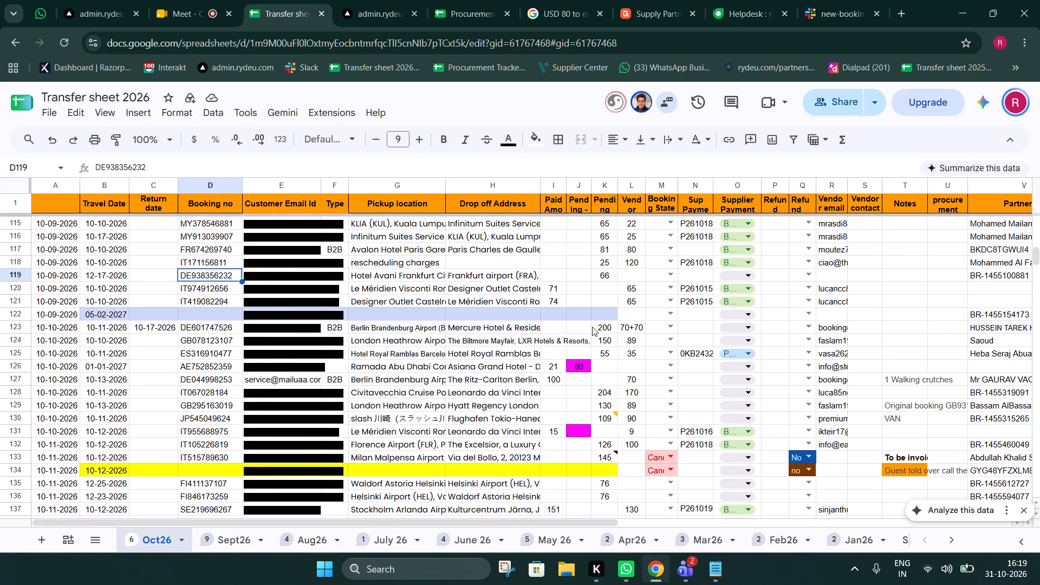
scroll(592, 327, "down", 1)
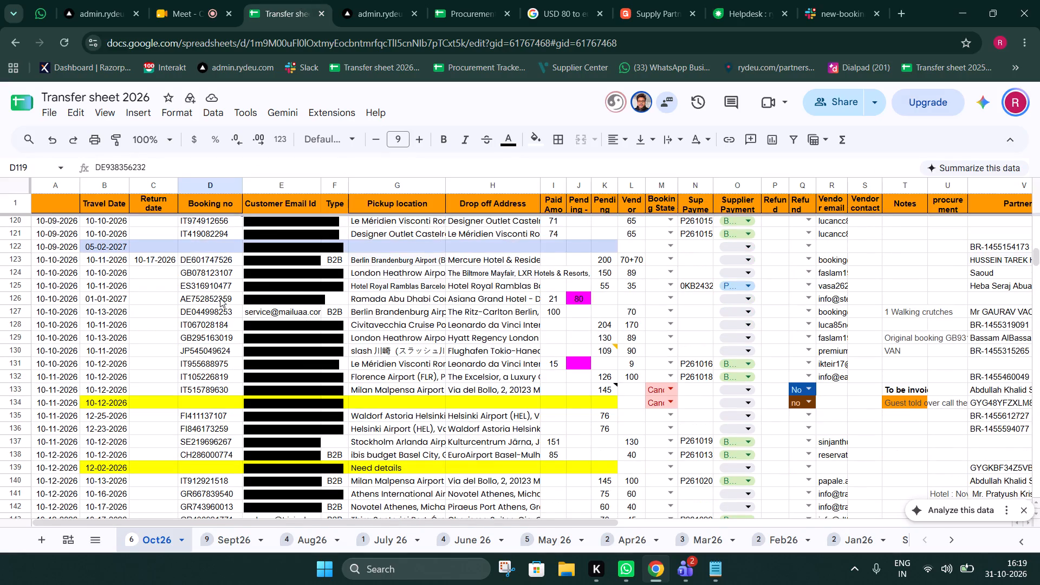
left_click(220, 298)
scroll(569, 311, "down", 1)
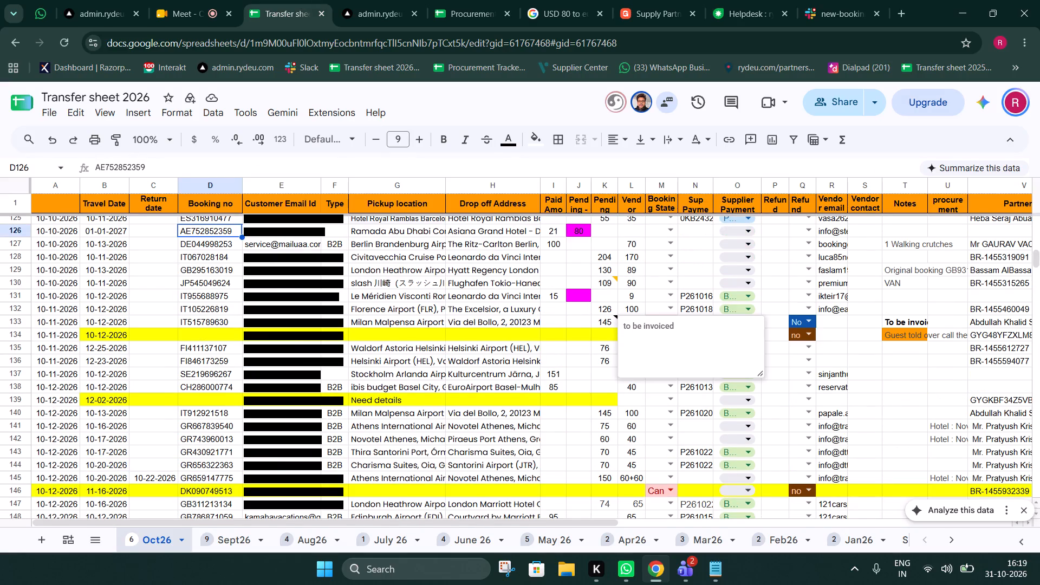
left_click(226, 324)
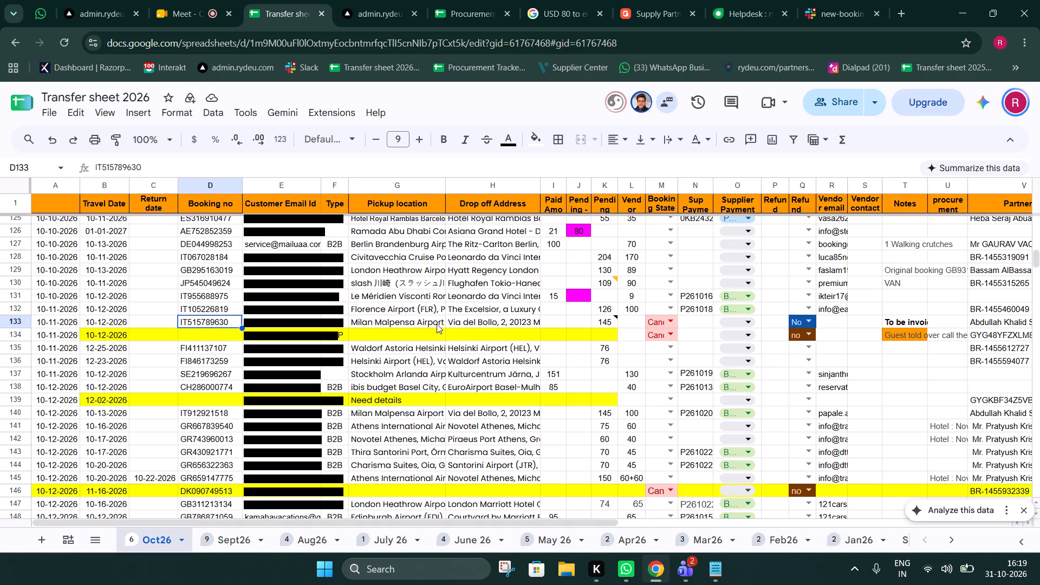
key("ctrl+c")
left_click(383, 0)
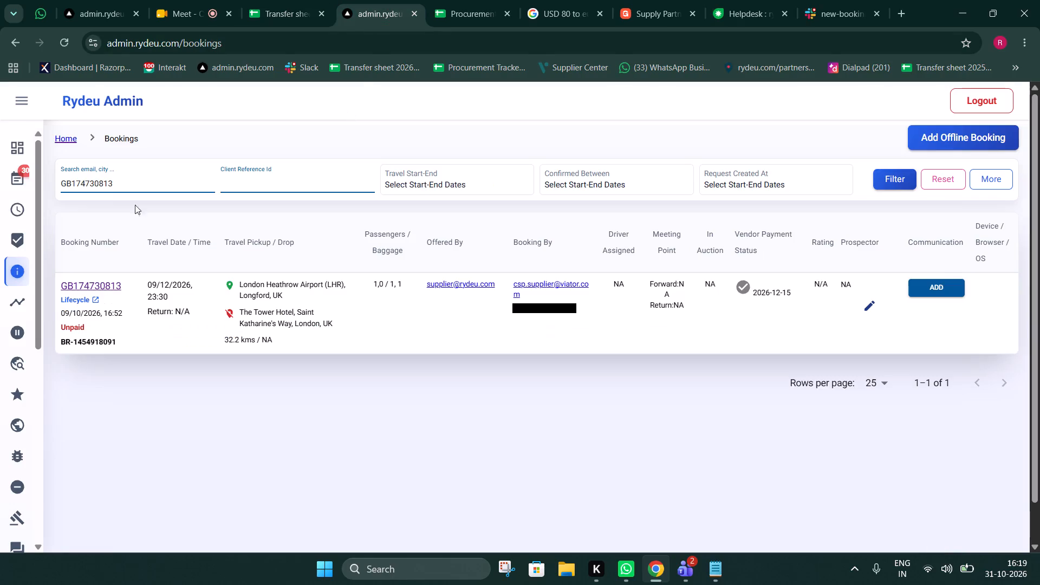
double_click(96, 187)
key("ctrl+v")
left_click(912, 183)
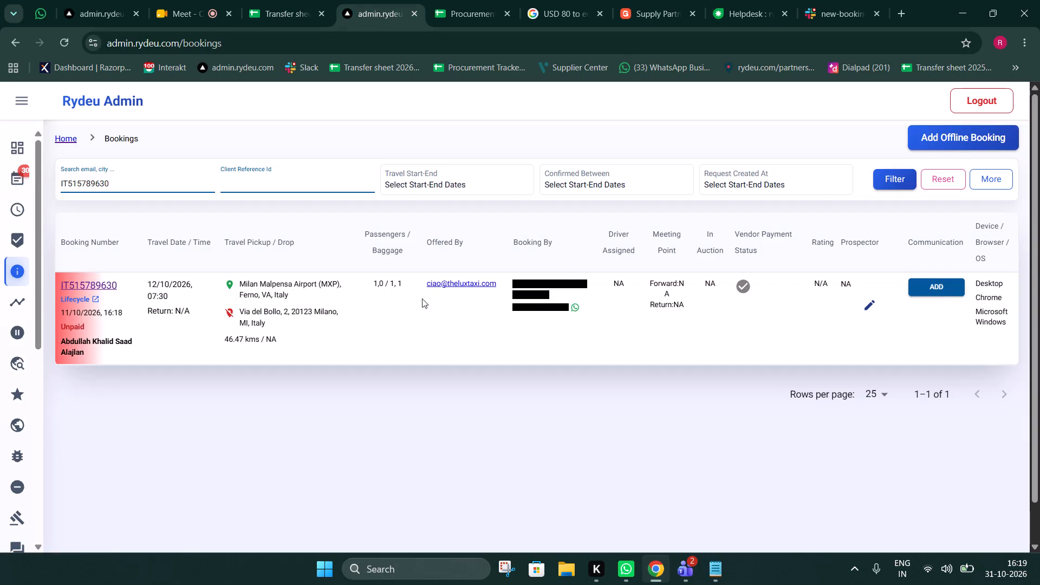
left_click_drag(422, 295, 500, 294)
key("ctrl+c")
left_click(83, 282)
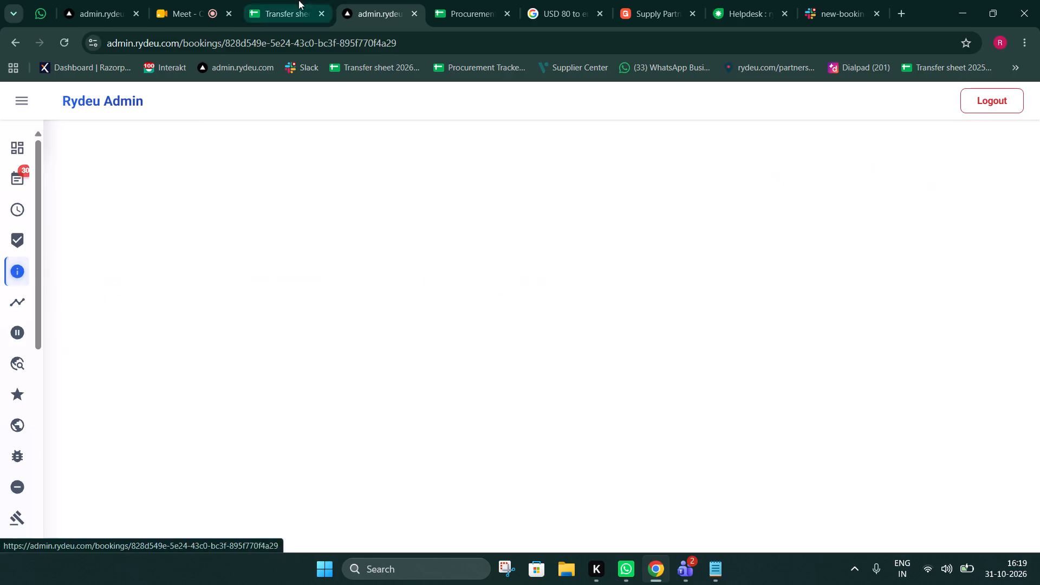
left_click(298, 0)
double_click(833, 322)
key("ctrl+v")
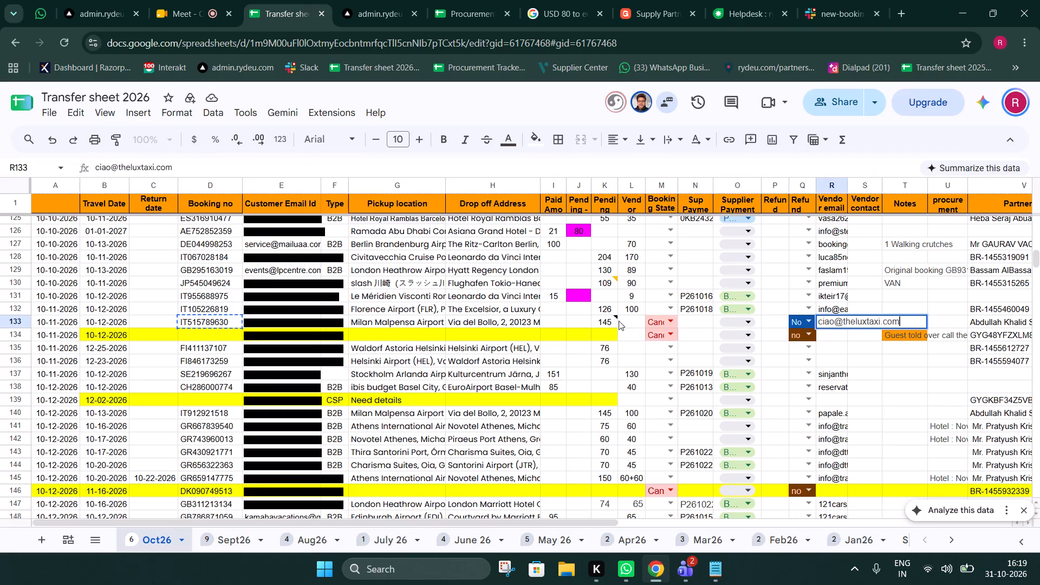
left_click(631, 324)
left_click(837, 312)
left_click(117, 138)
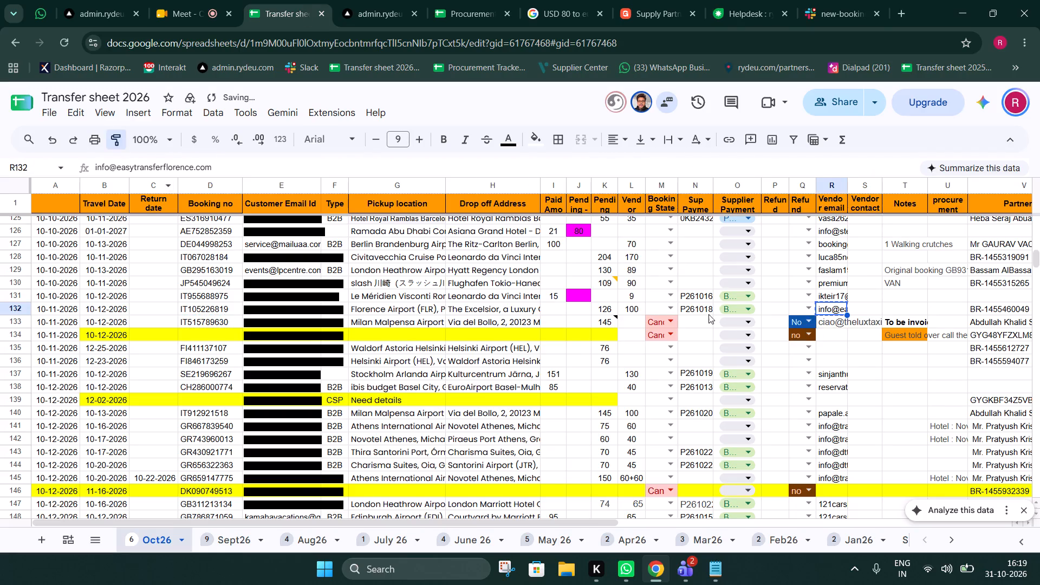
left_click(840, 320)
left_click(634, 324)
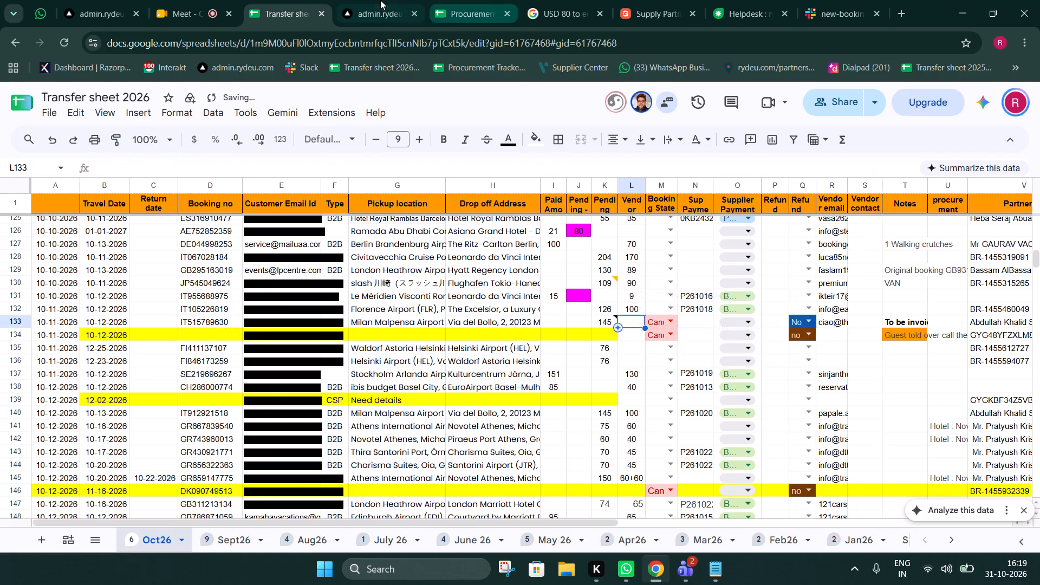
left_click(378, 0)
scroll(389, 301, "down", 5)
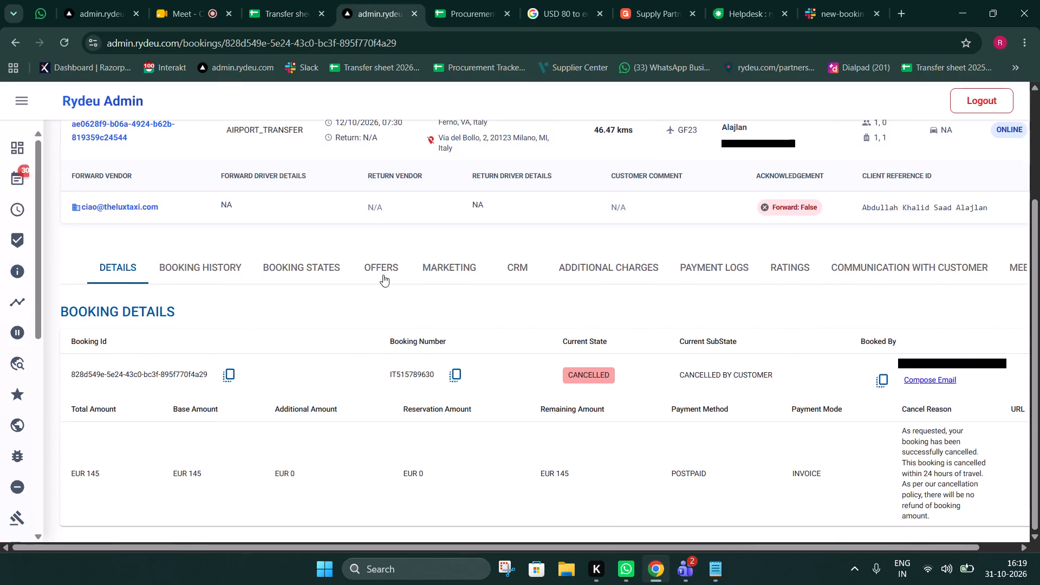
left_click(320, 274)
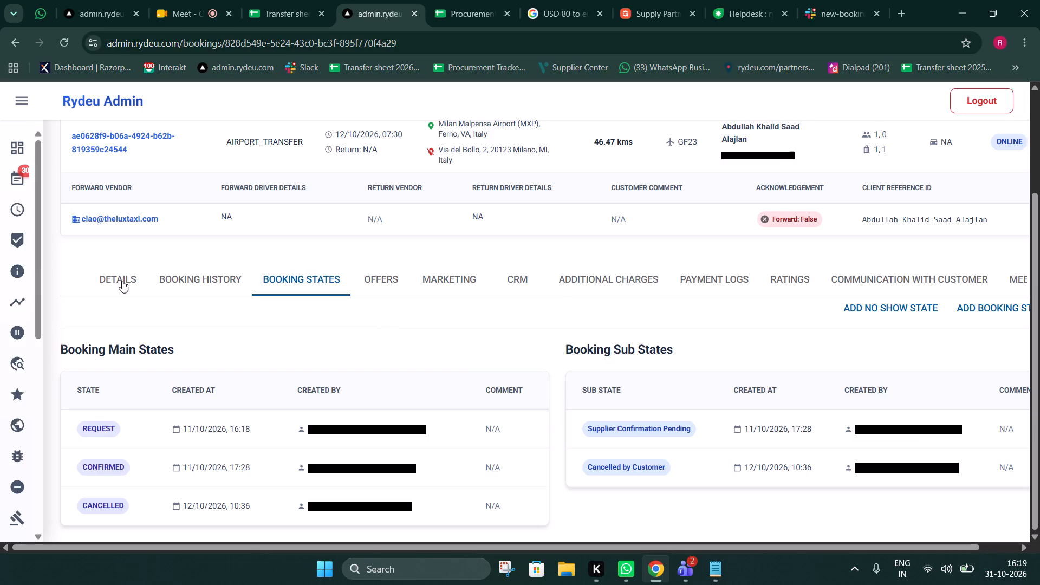
left_click(388, 277)
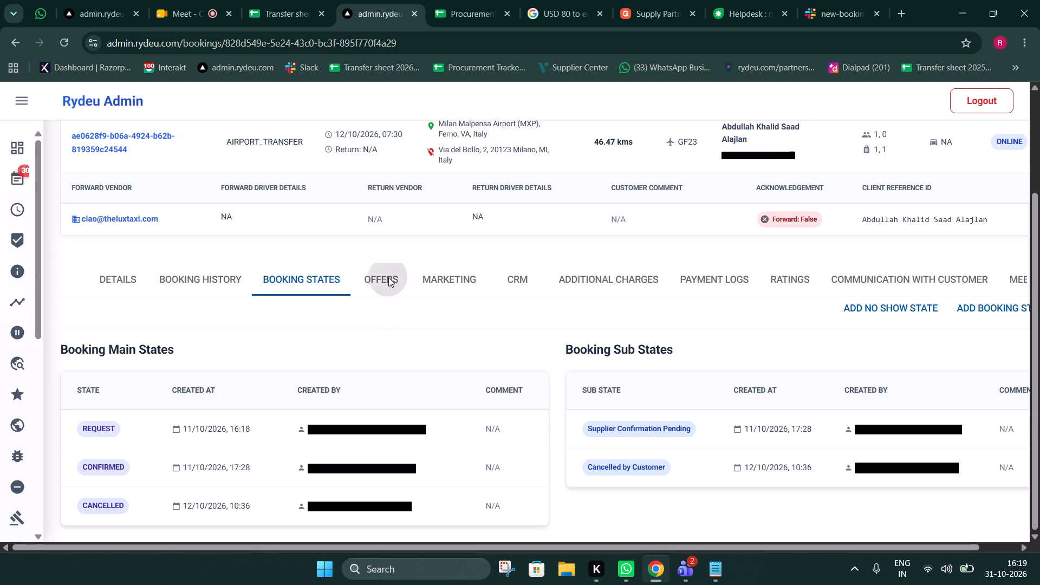
scroll(388, 277, "down", 8)
scroll(106, 445, "down", 7)
scroll(156, 460, "down", 3)
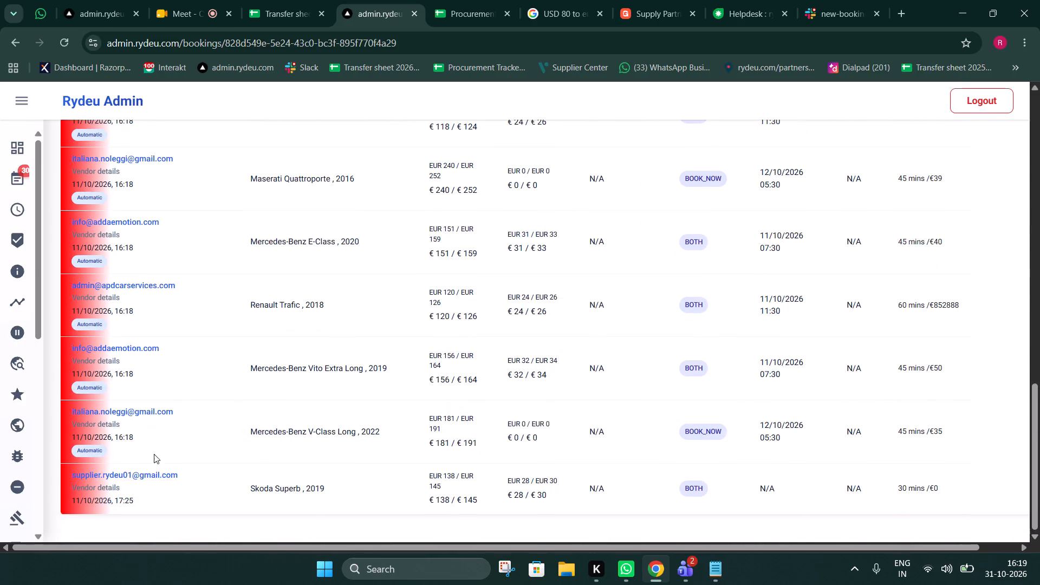
scroll(154, 454, "down", 1)
scroll(154, 446, "up", 6)
scroll(140, 391, "down", 1)
left_click(136, 370)
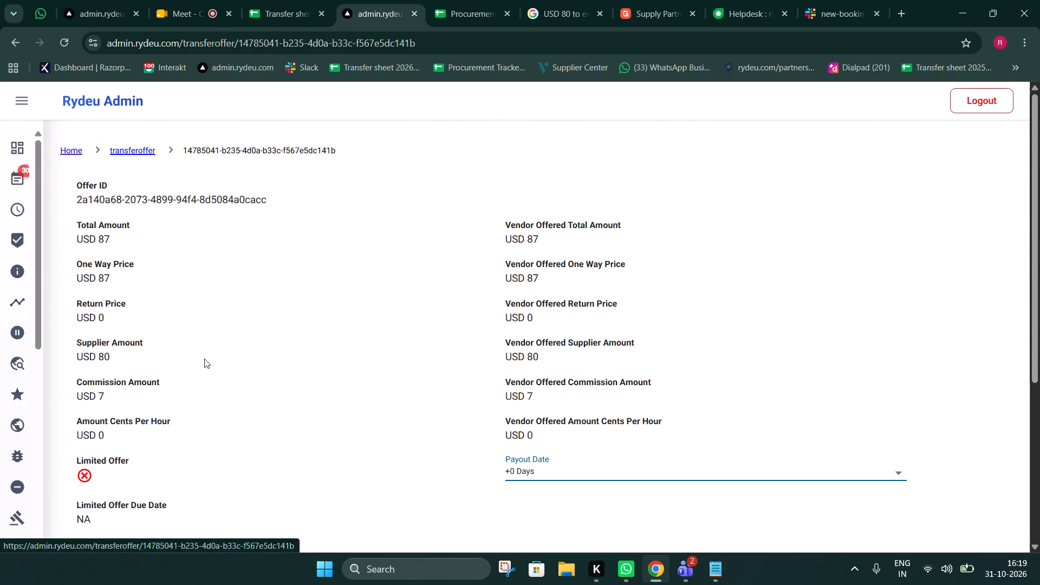
Copy the offer's supplier amount into row 133 of the Oct26 sheet as vendor amount 100.
double_click(108, 355)
key("ctrl+c")
left_click(313, 0)
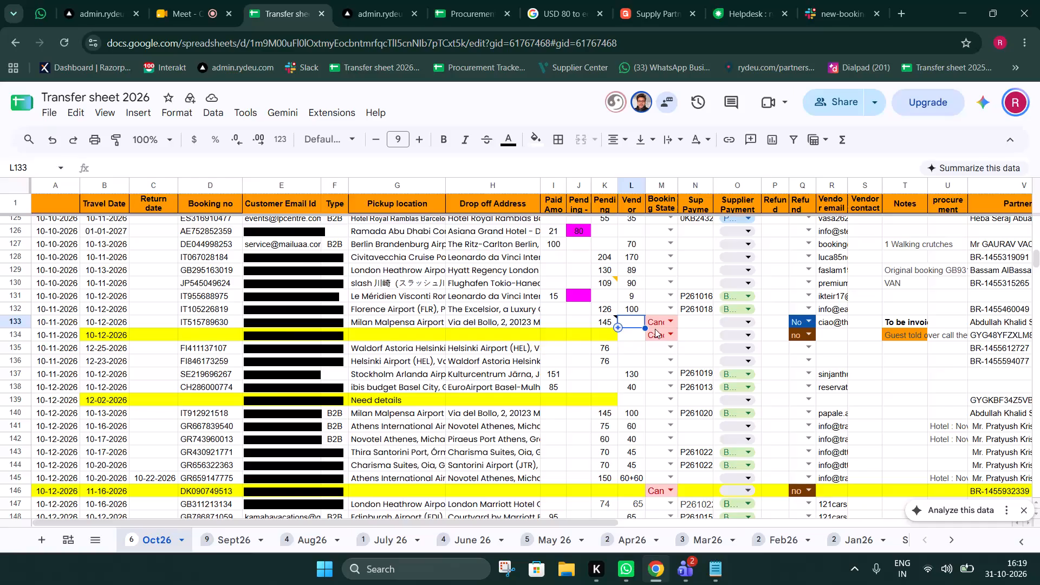
double_click(637, 321)
key("ctrl+v")
left_click(639, 348)
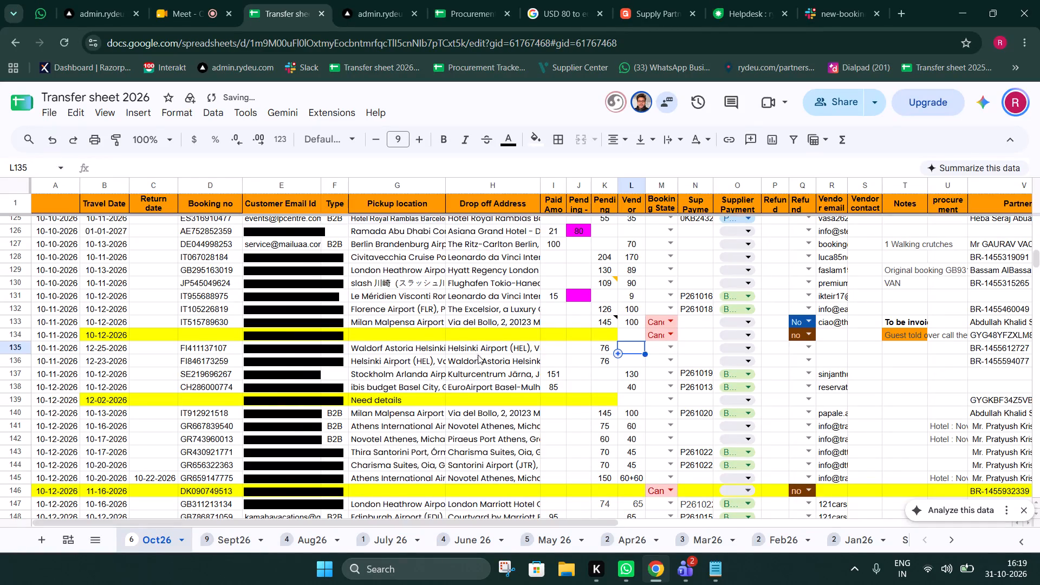
left_click(228, 344)
scroll(350, 354, "down", 1)
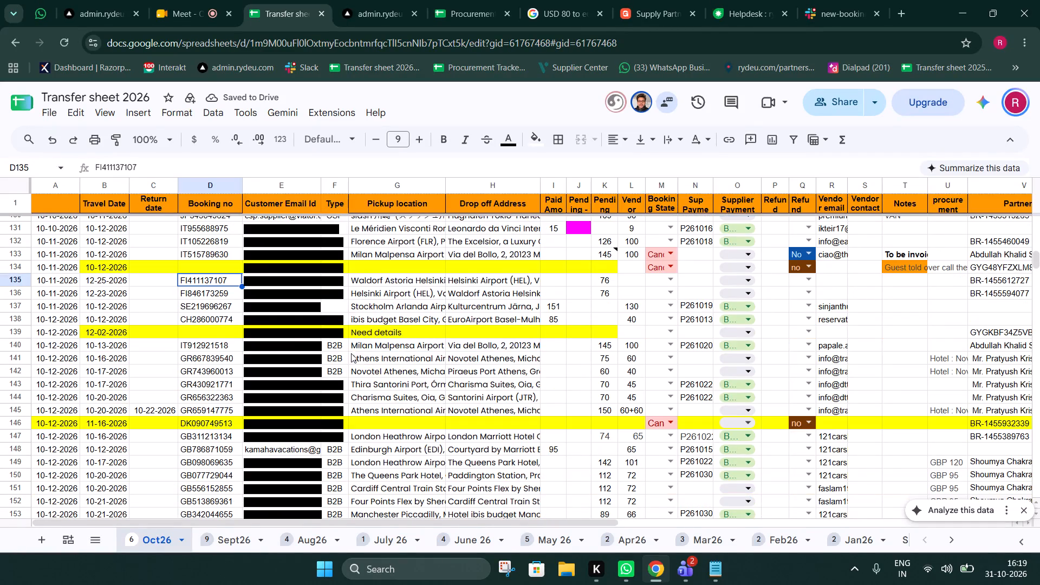
scroll(604, 304, "down", 1)
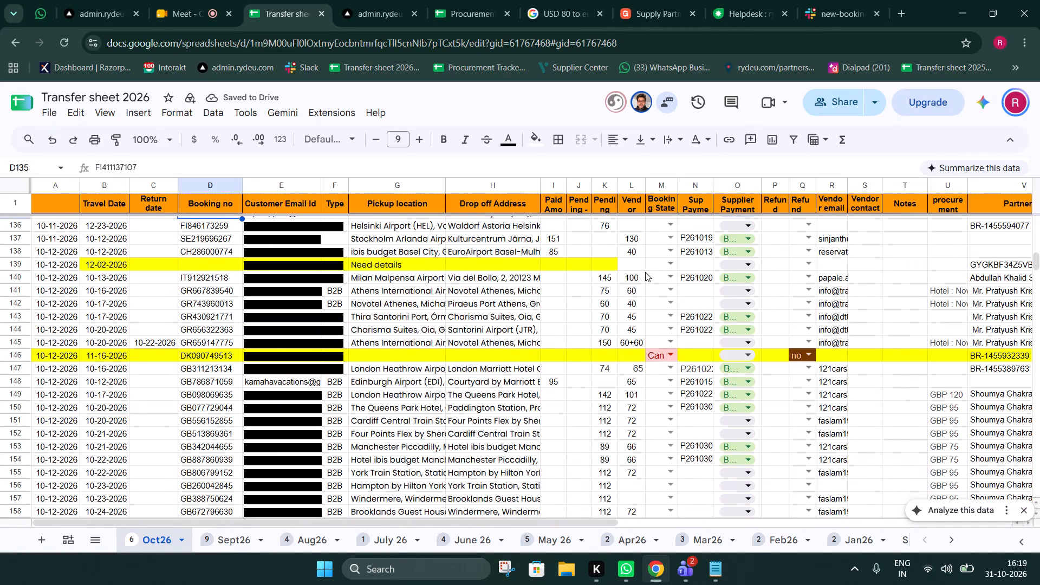
left_click(1002, 265)
key("ctrl+c")
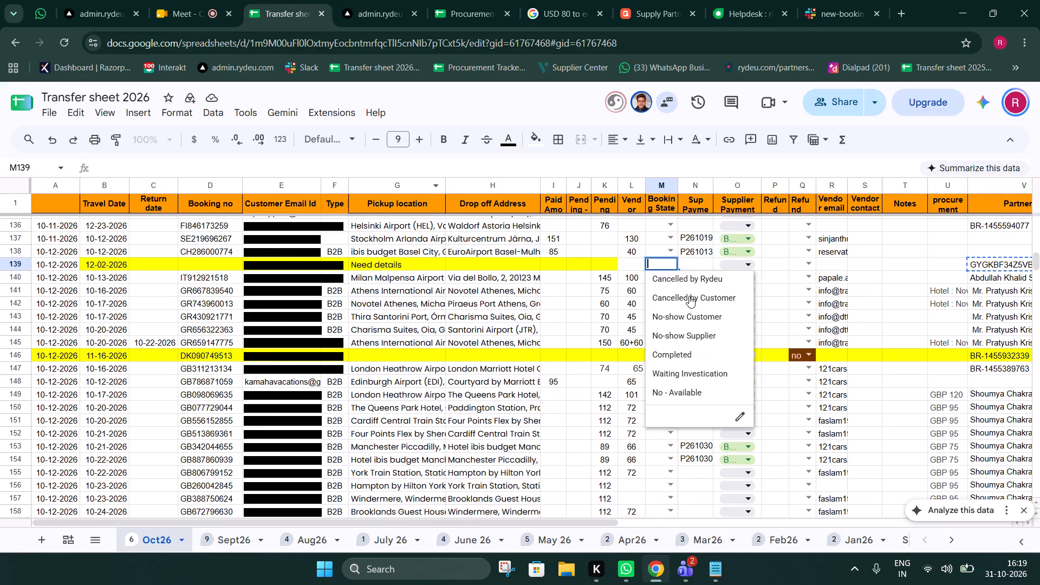
left_click(690, 296)
left_click(810, 266)
left_click(822, 330)
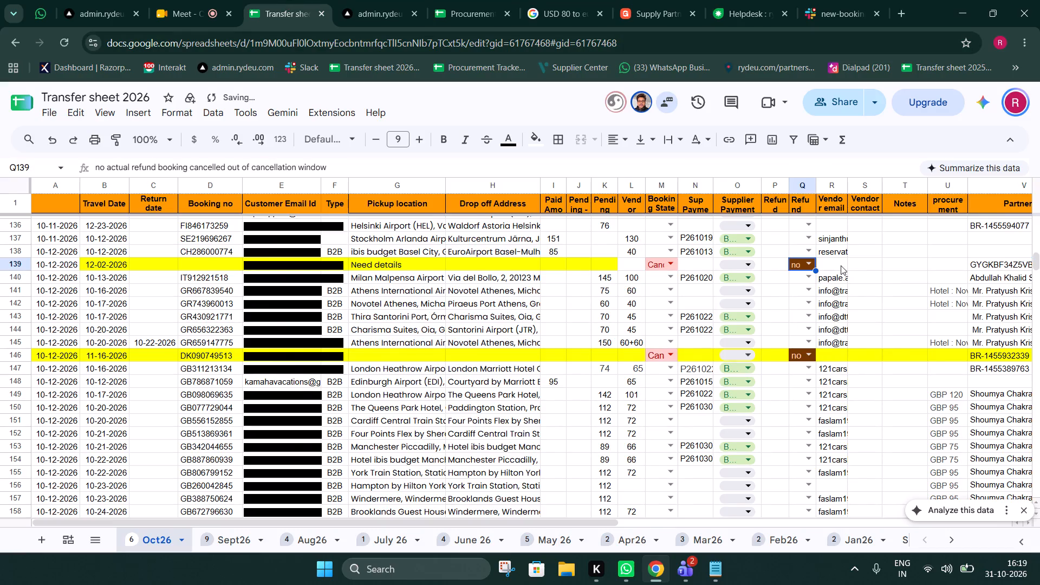
left_click(841, 265)
scroll(625, 304, "up", 1)
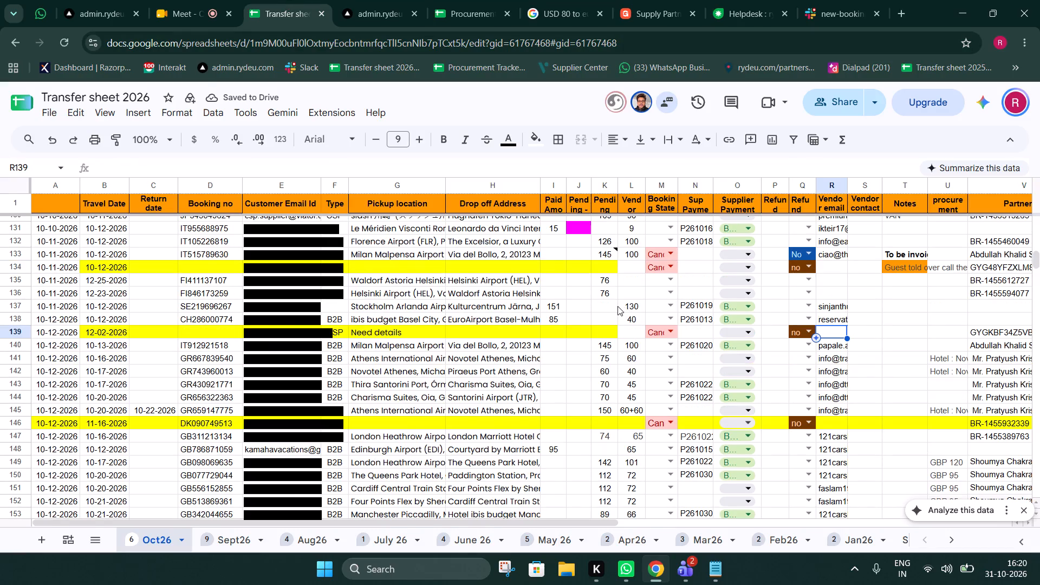
scroll(617, 306, "down", 2)
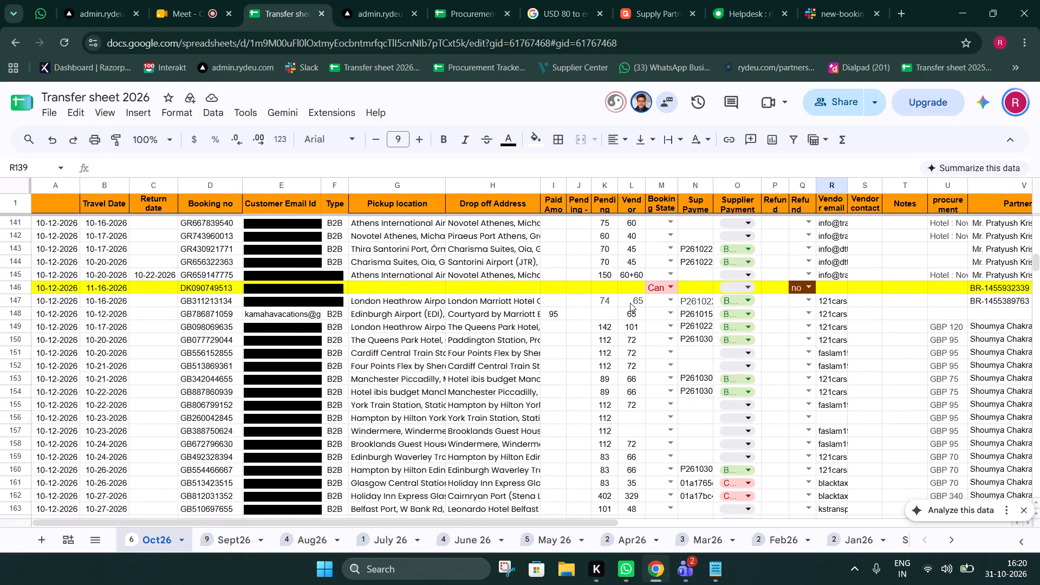
left_click(630, 303)
scroll(631, 311, "down", 2)
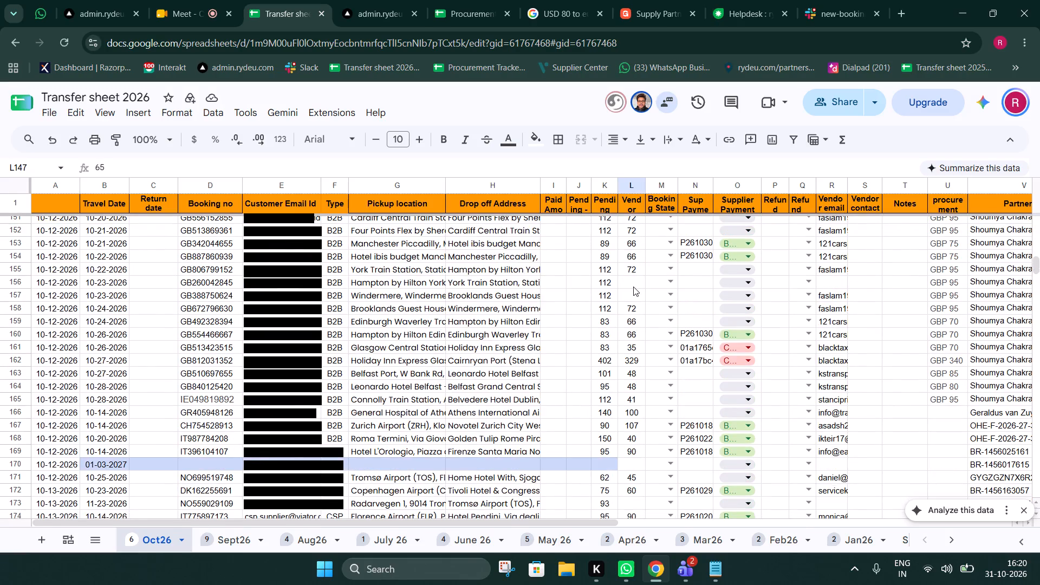
left_click(633, 287)
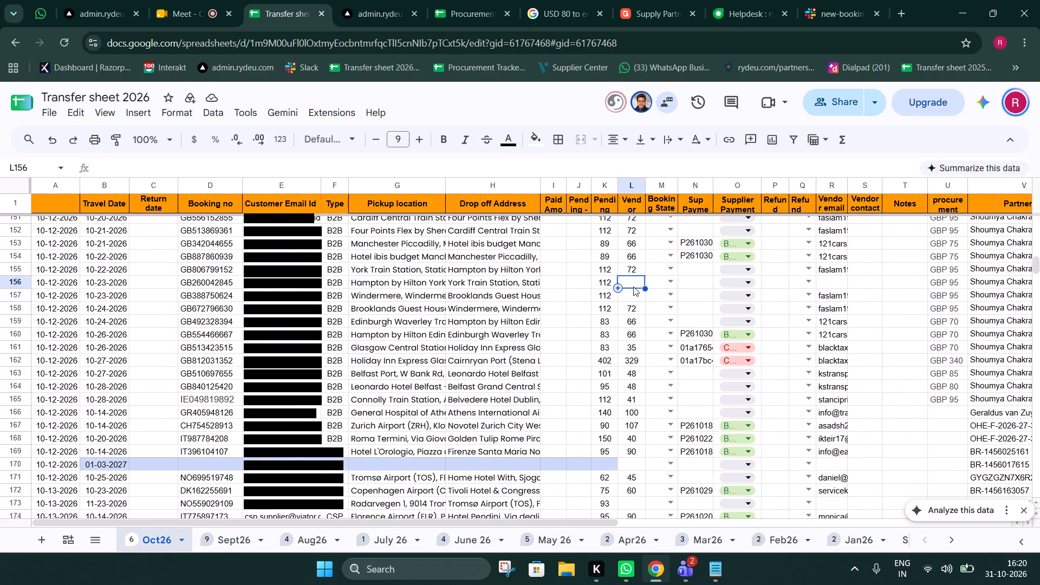
left_click(220, 283)
key("ctrl+c")
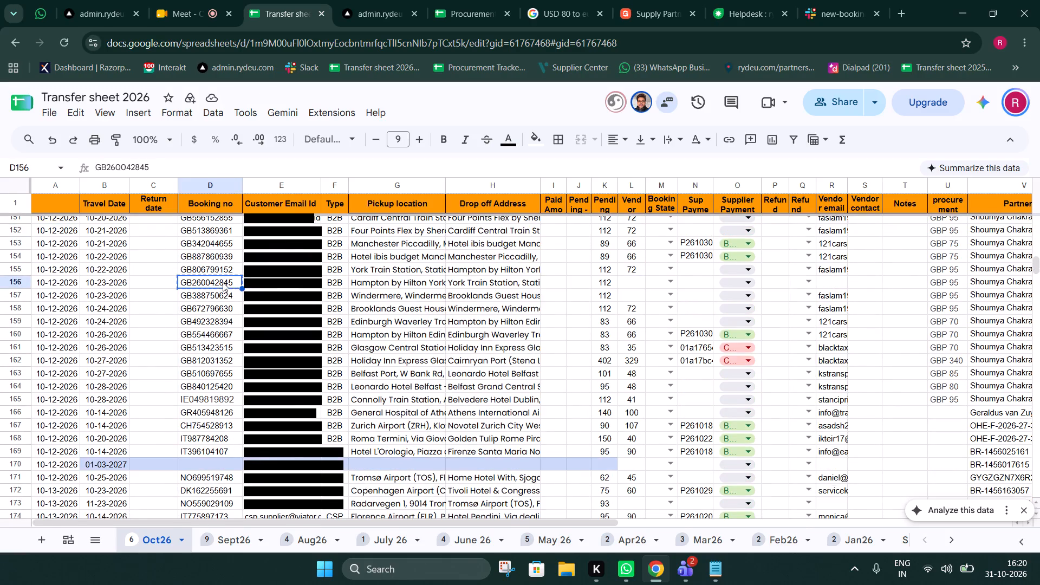
left_click(457, 0)
left_click(411, 0)
left_click(12, 272)
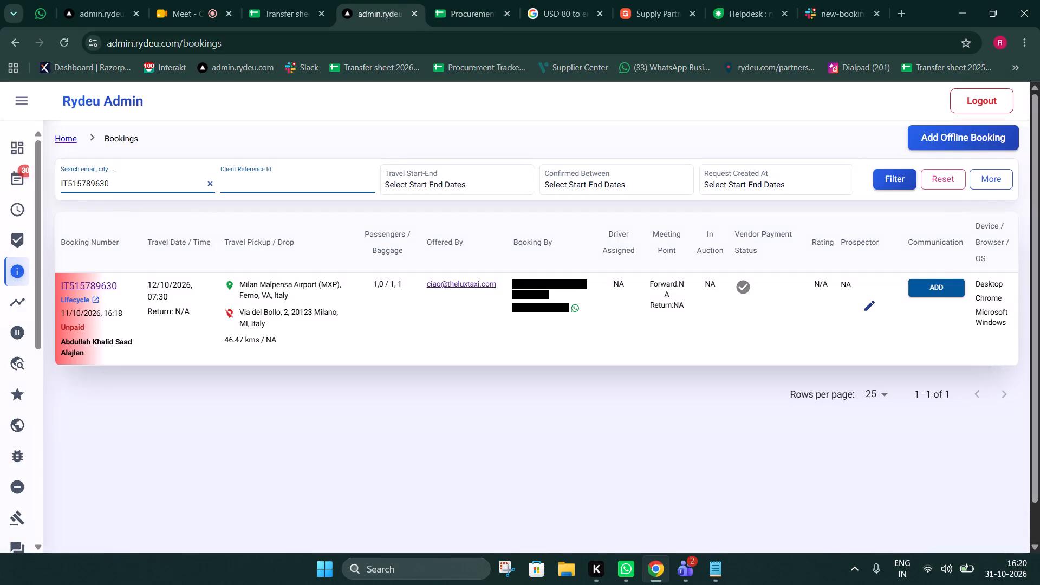
double_click(93, 185)
key("ctrl+v")
left_click(910, 183)
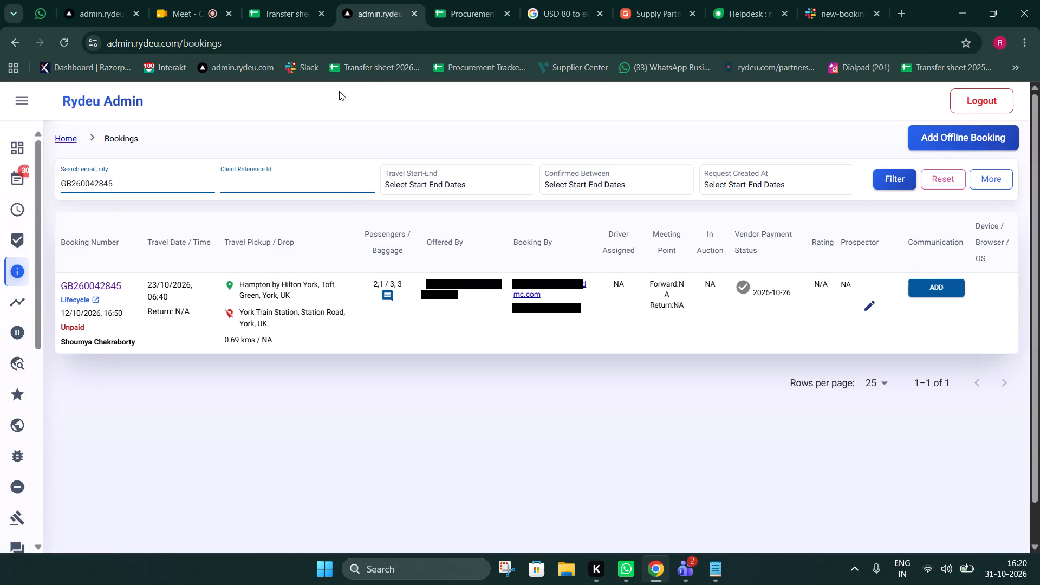
left_click(315, 0)
key("Escape")
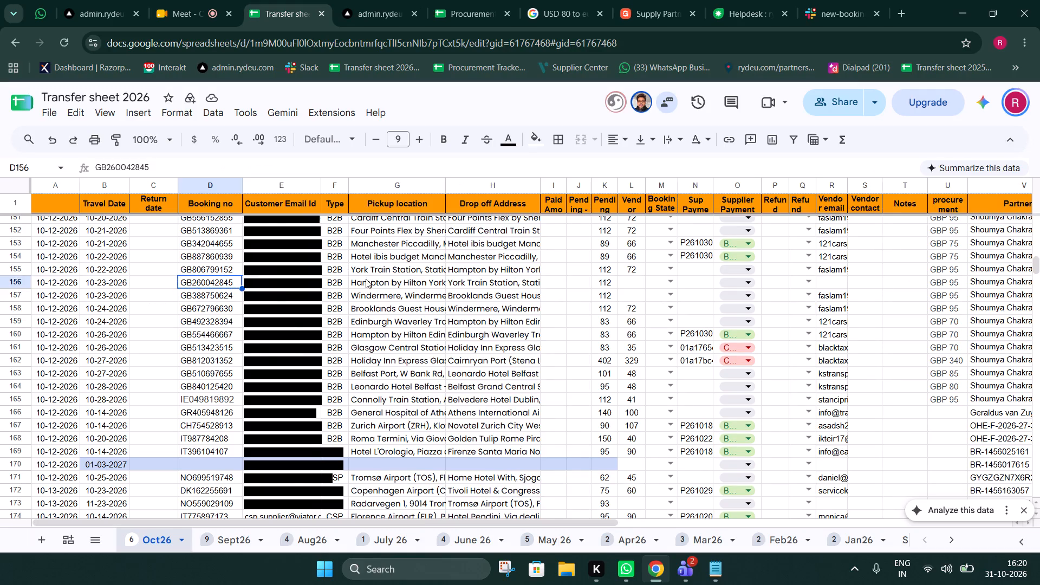
left_click(222, 300)
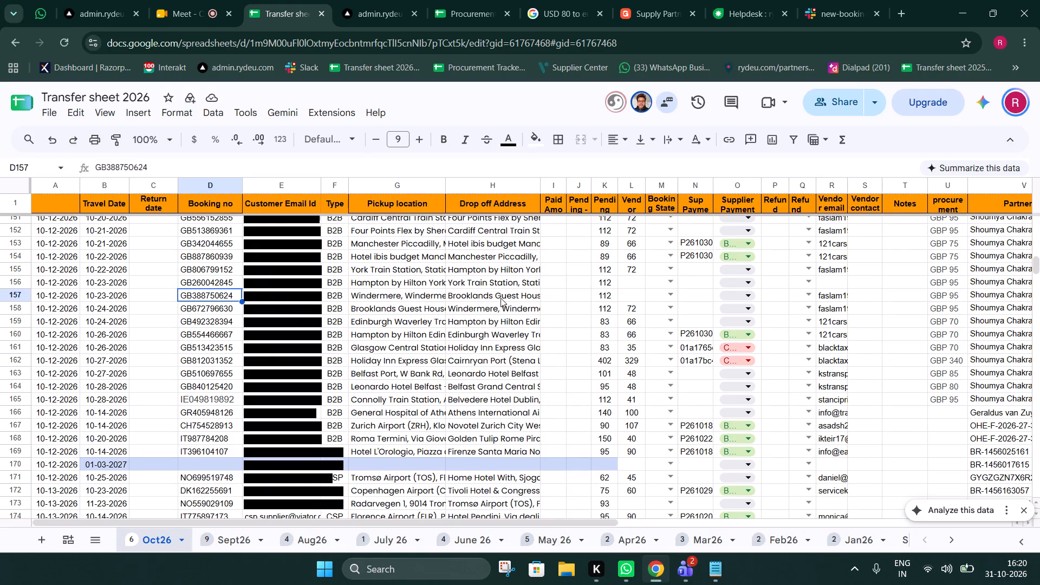
key("ctrl+c")
left_click(407, 0)
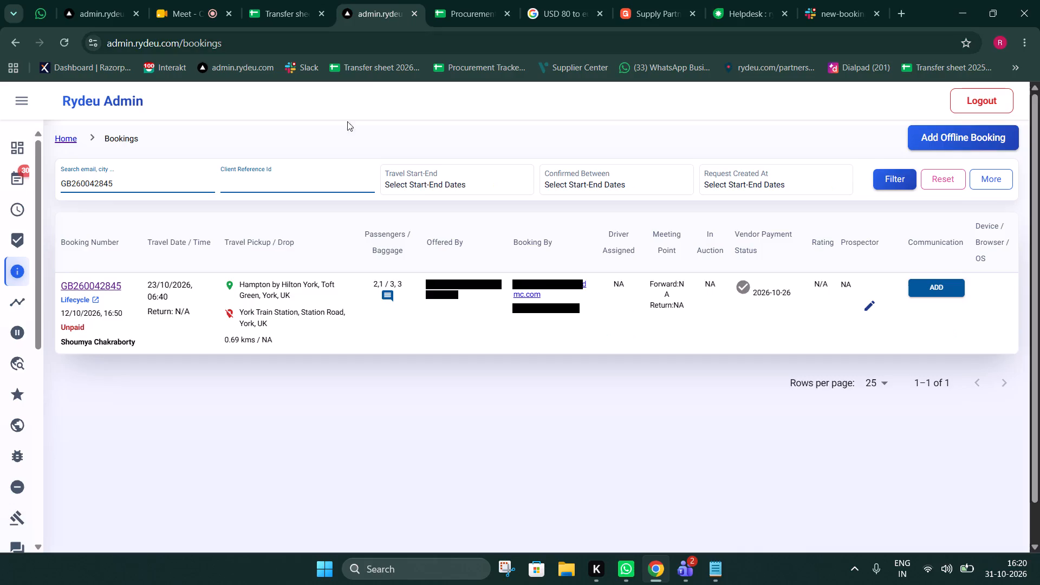
double_click(97, 183)
key("ctrl+v")
left_click(896, 176)
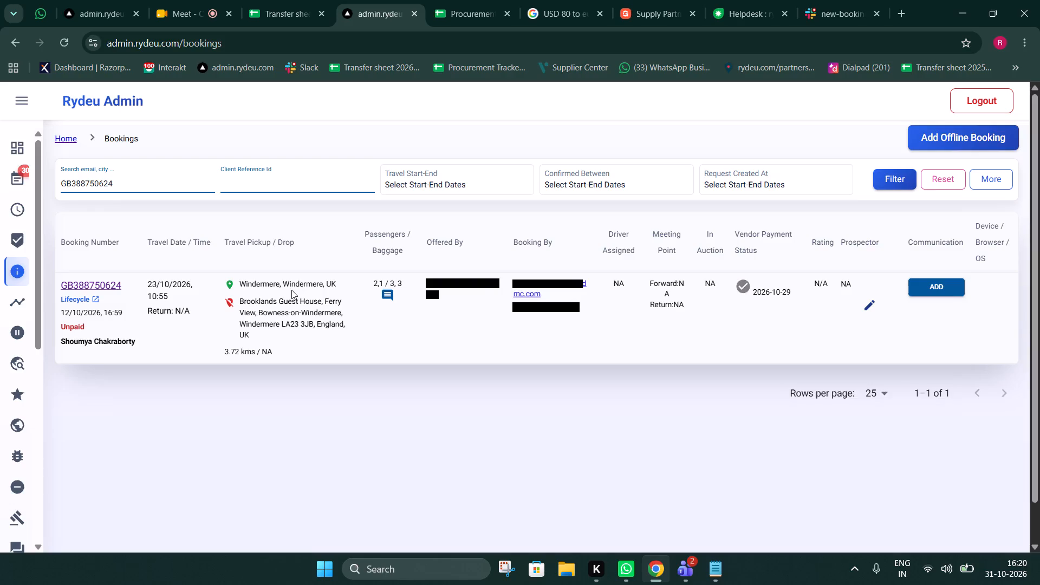
left_click(118, 286)
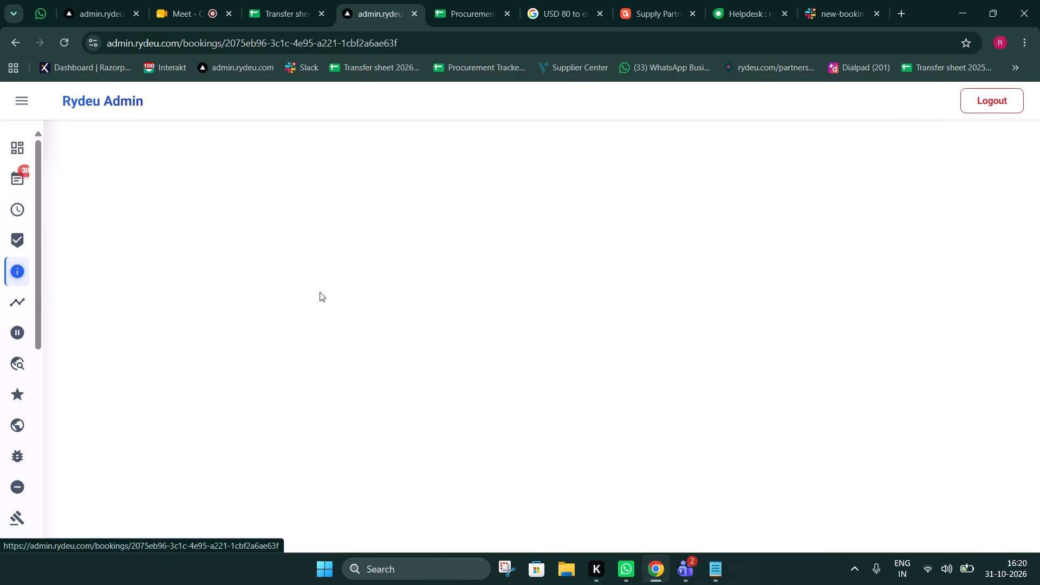
scroll(413, 282, "down", 3)
left_click(382, 334)
scroll(370, 337, "down", 5)
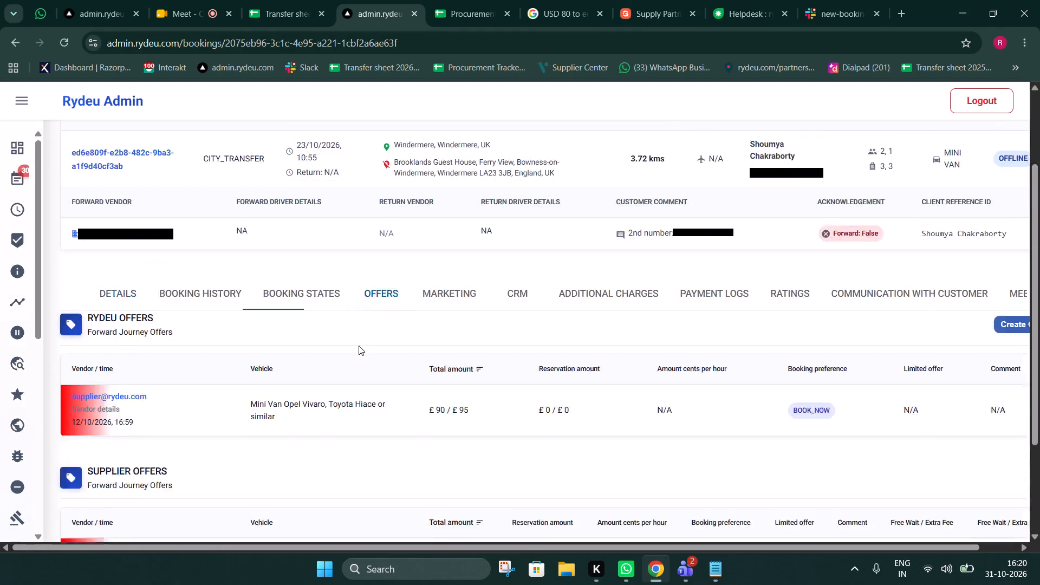
scroll(359, 346, "down", 3)
left_click(136, 476)
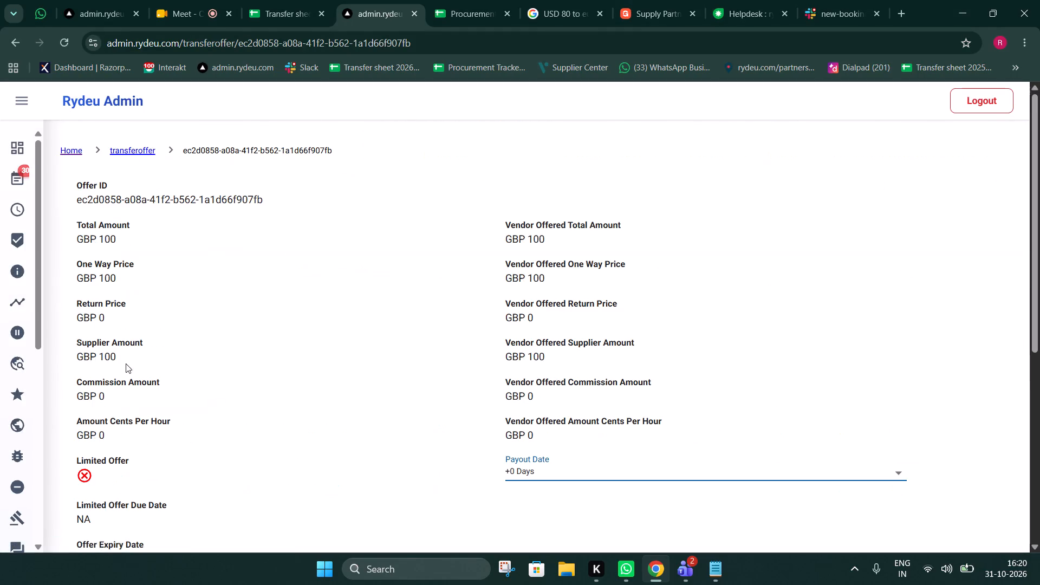
Copy the offer's supplier amount, GBP 100, convert it to euros on Google, and return to the Oct26 vendor amount column.
left_click_drag(117, 359, 77, 360)
key("ctrl+c")
left_click(575, 0)
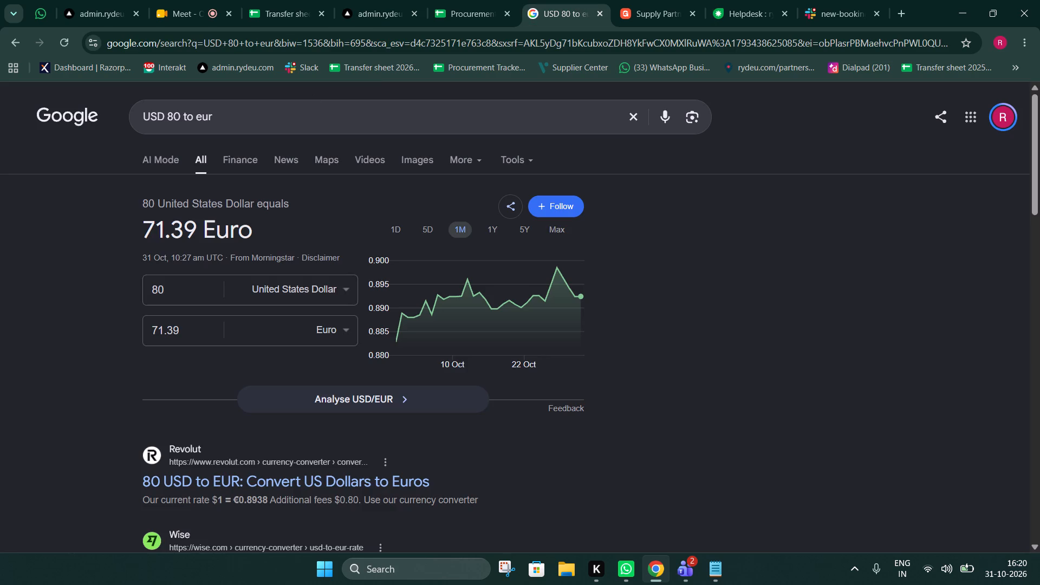
left_click_drag(179, 116, 106, 115)
key("ctrl+v")
key("Return")
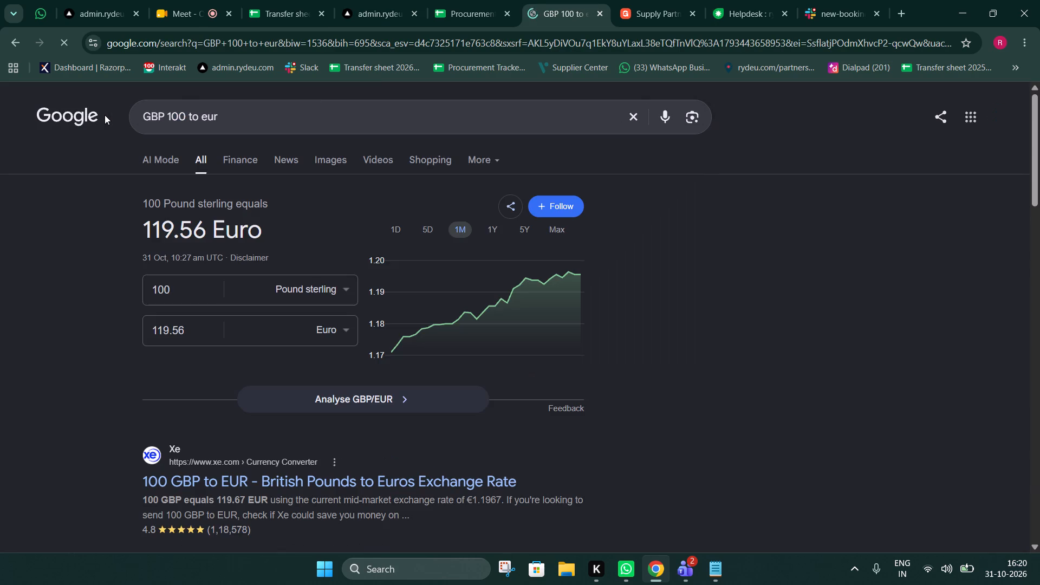
left_click(328, 0)
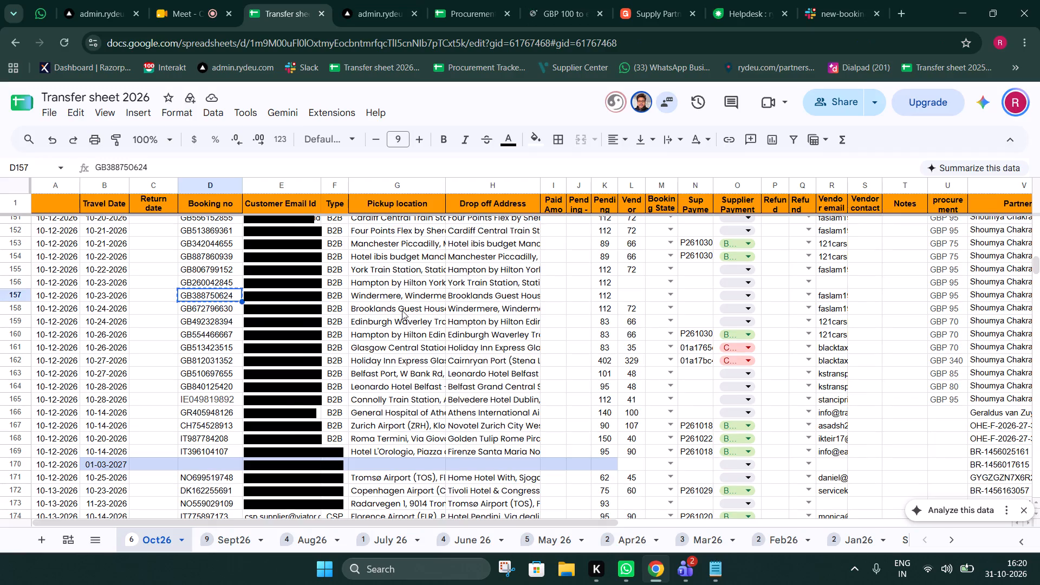
key("Escape")
left_click(638, 298)
left_click(639, 307)
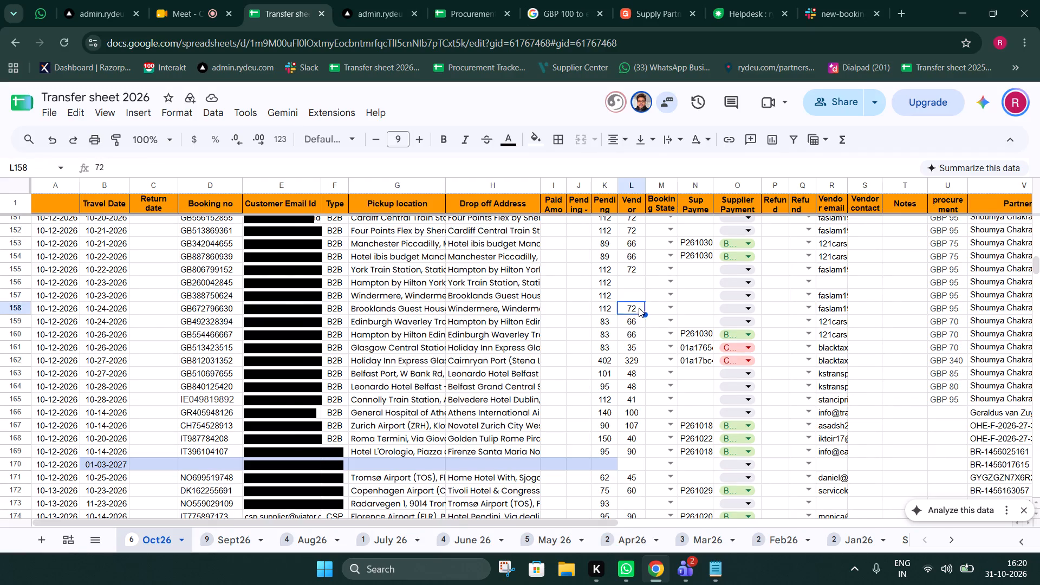
scroll(668, 303, "down", 2)
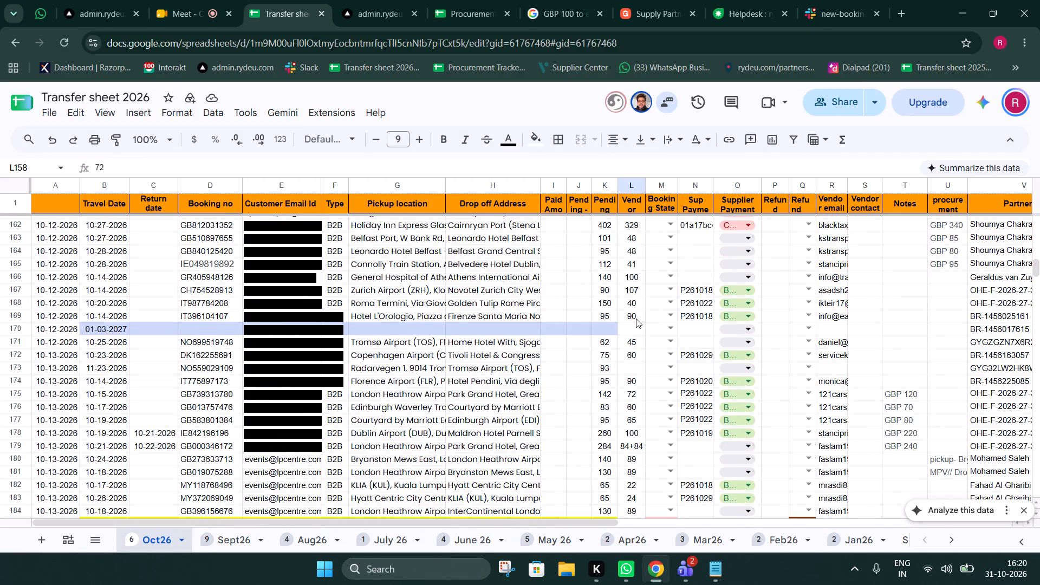
scroll(636, 318, "down", 1)
left_click(635, 302)
left_click(205, 302)
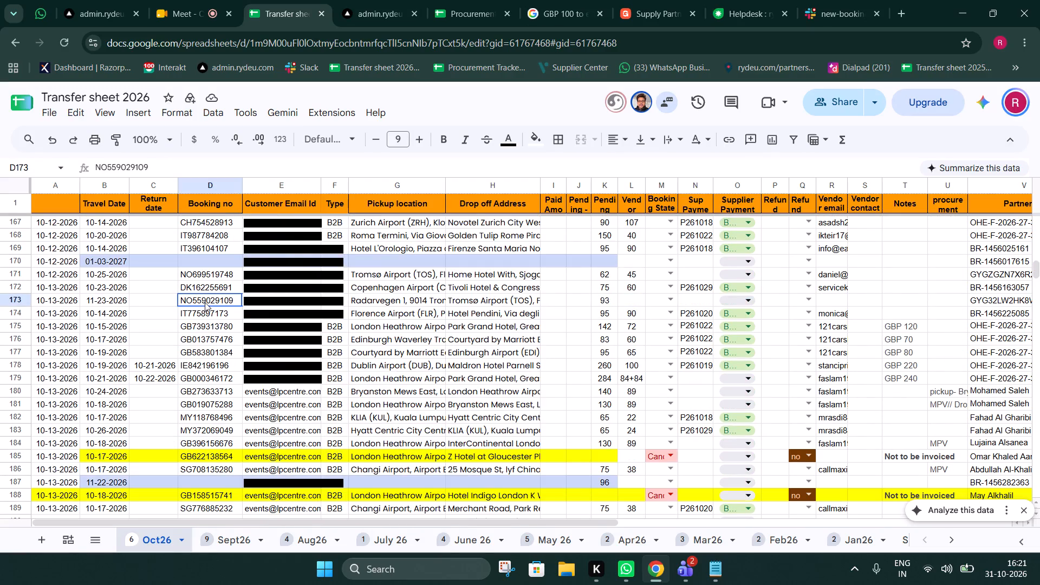
key("ctrl+c")
left_click(384, 0)
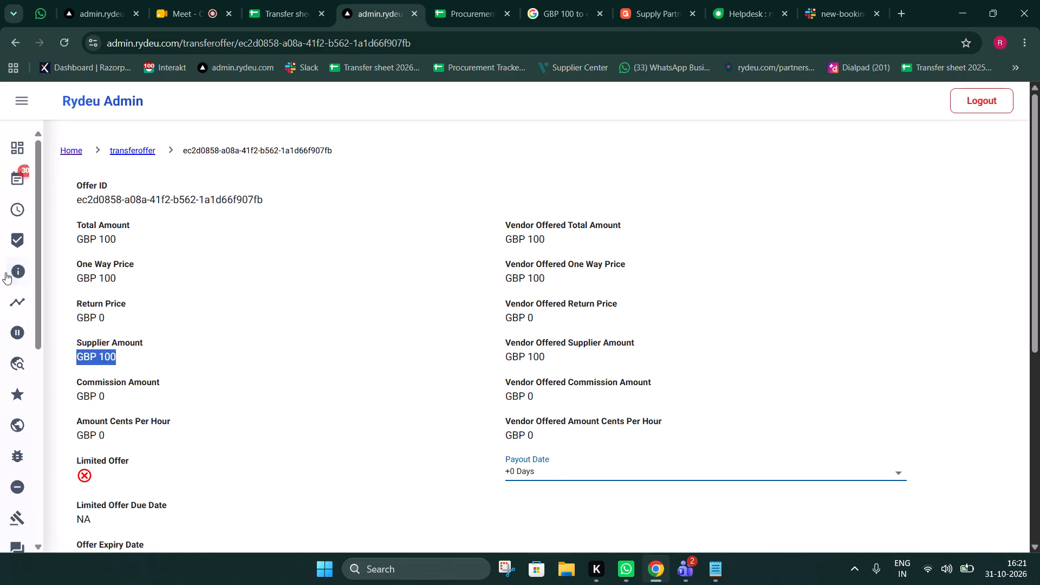
left_click(5, 272)
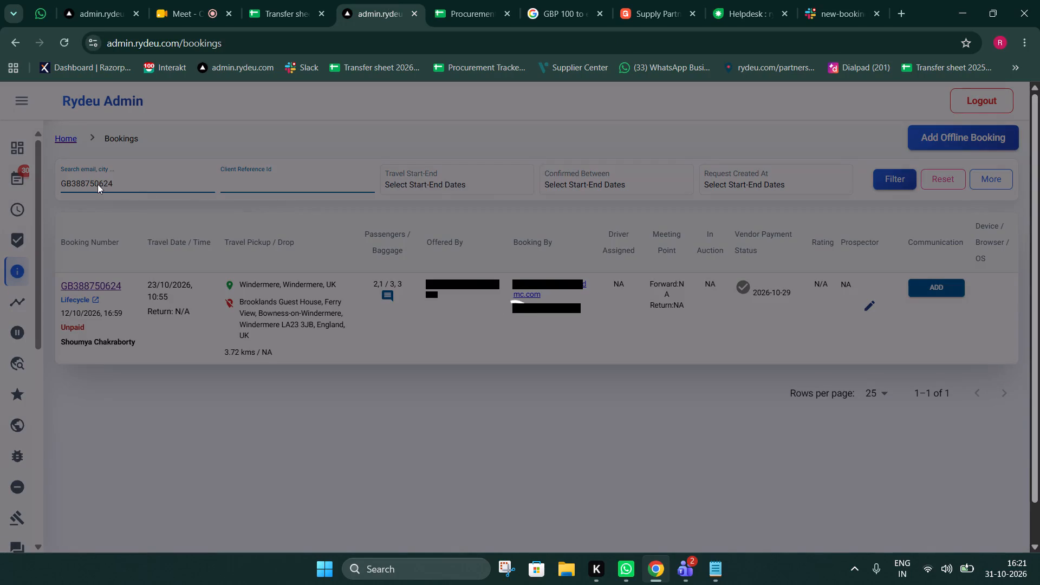
double_click(97, 184)
key("ctrl+v")
left_click(901, 177)
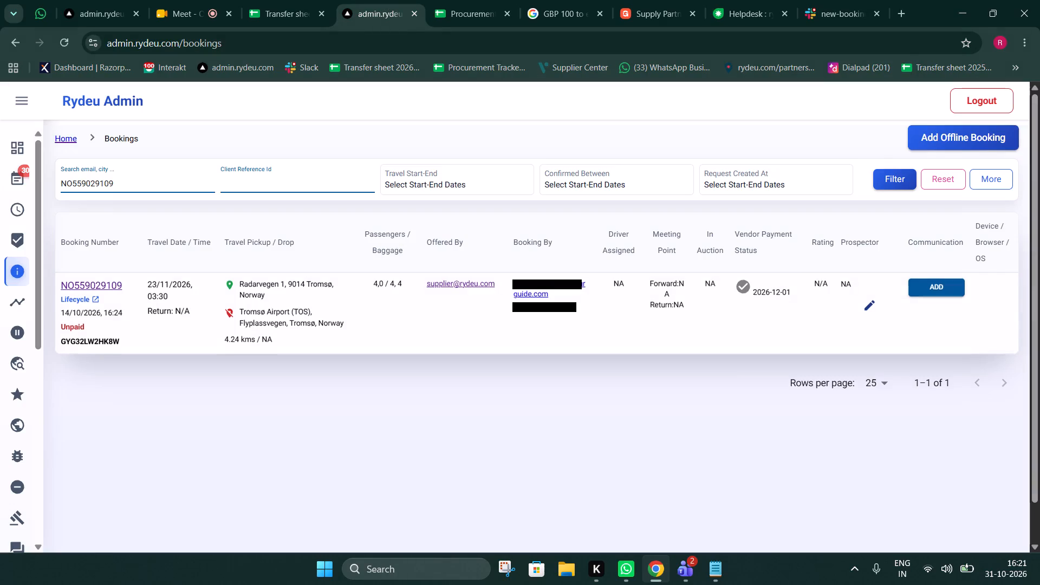
left_click(323, 0)
key("Escape")
Scan the Oct26 sheet's rows around and beyond row 173 for bookings with missing vendor amounts, vendor emails or booking states.
scroll(382, 293, "down", 2)
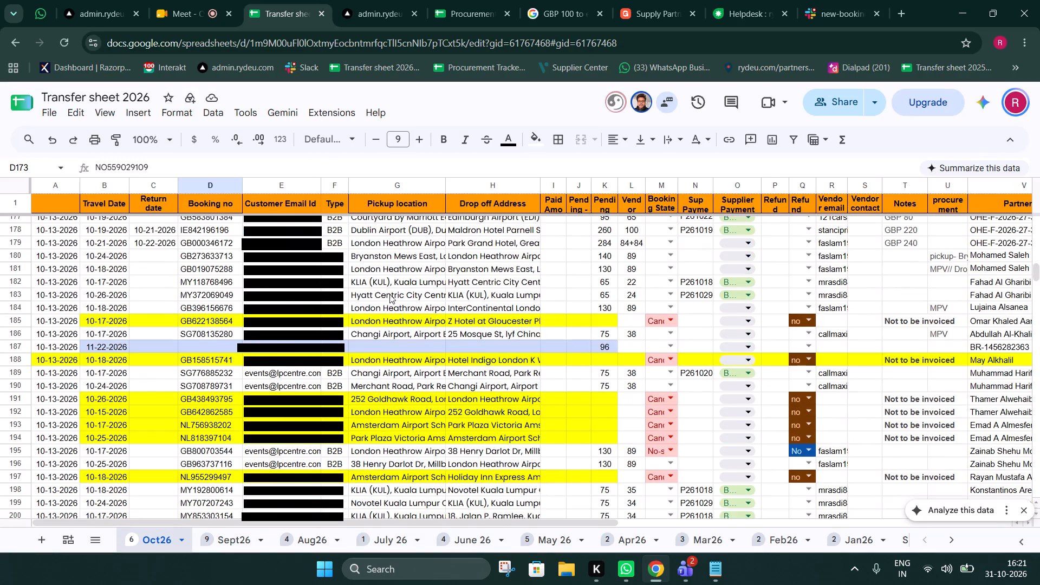
scroll(574, 304, "down", 3)
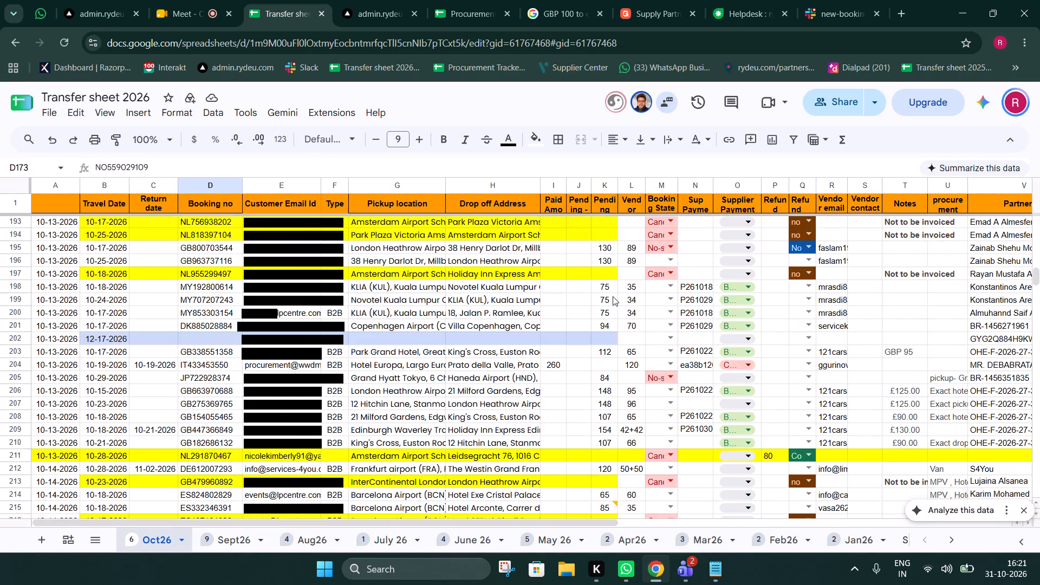
scroll(633, 284, "up", 7)
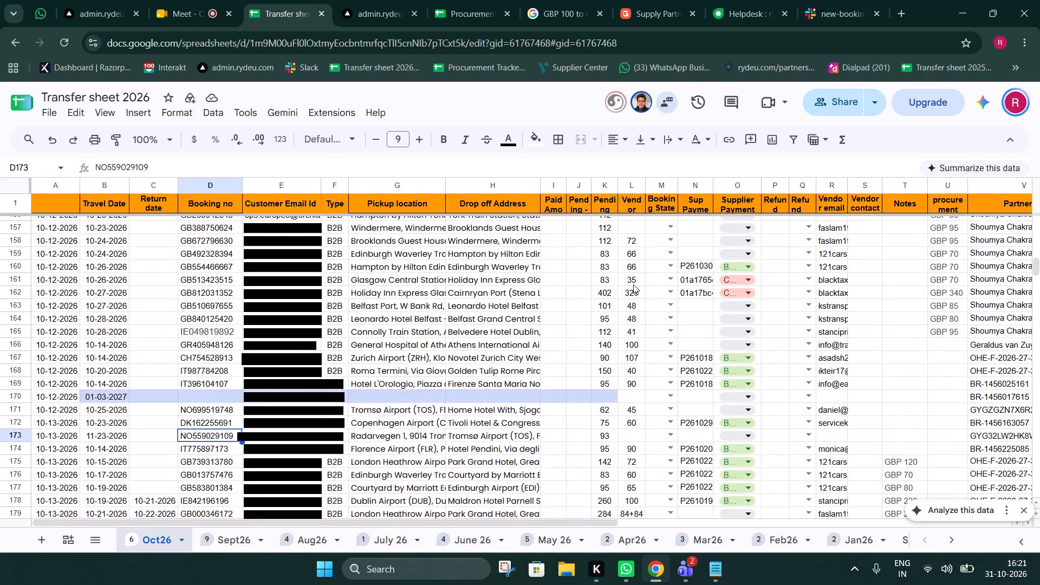
scroll(633, 284, "up", 3)
scroll(633, 284, "down", 7)
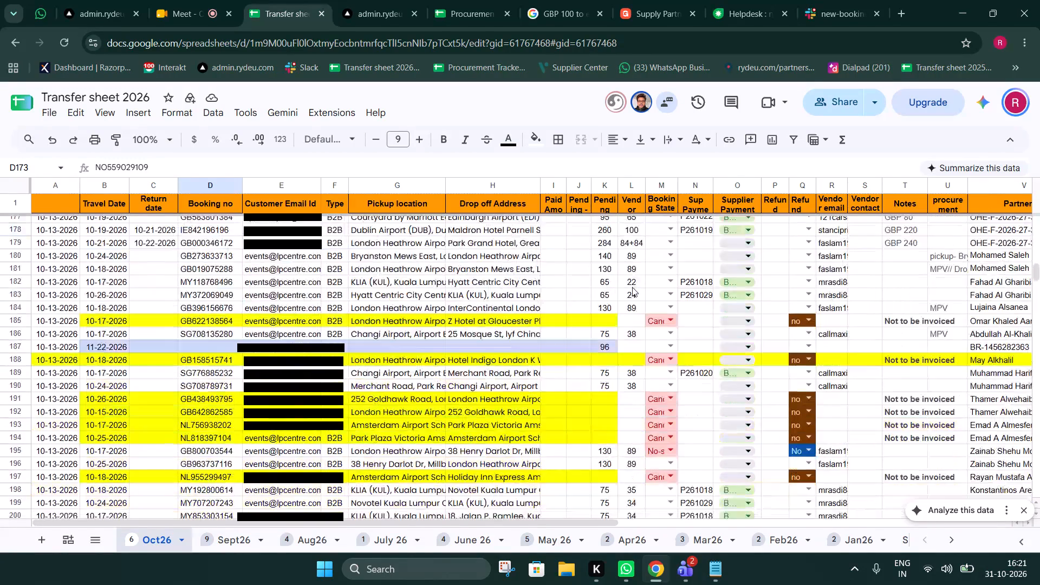
scroll(632, 287, "down", 6)
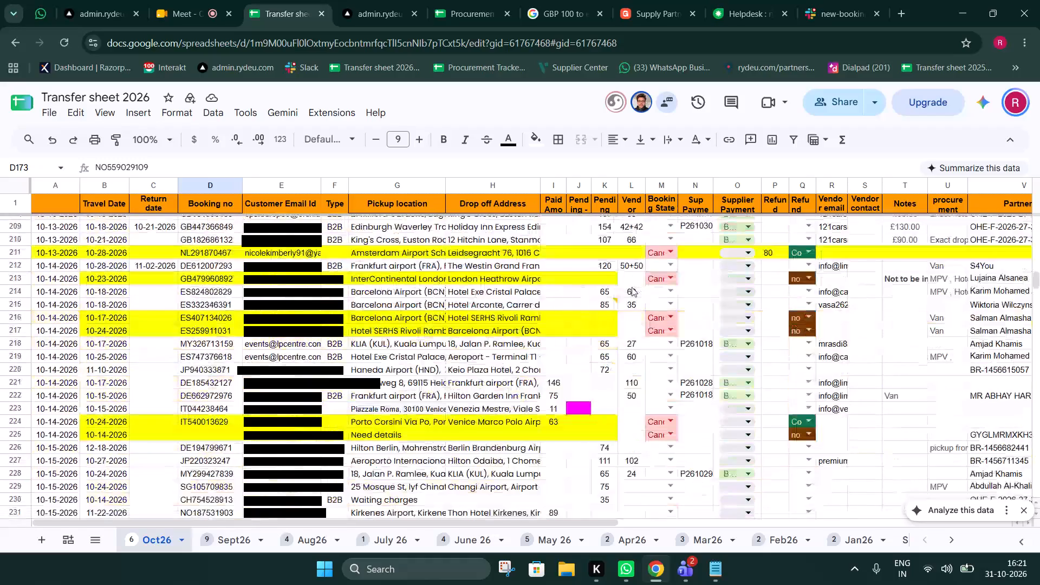
scroll(632, 288, "down", 1)
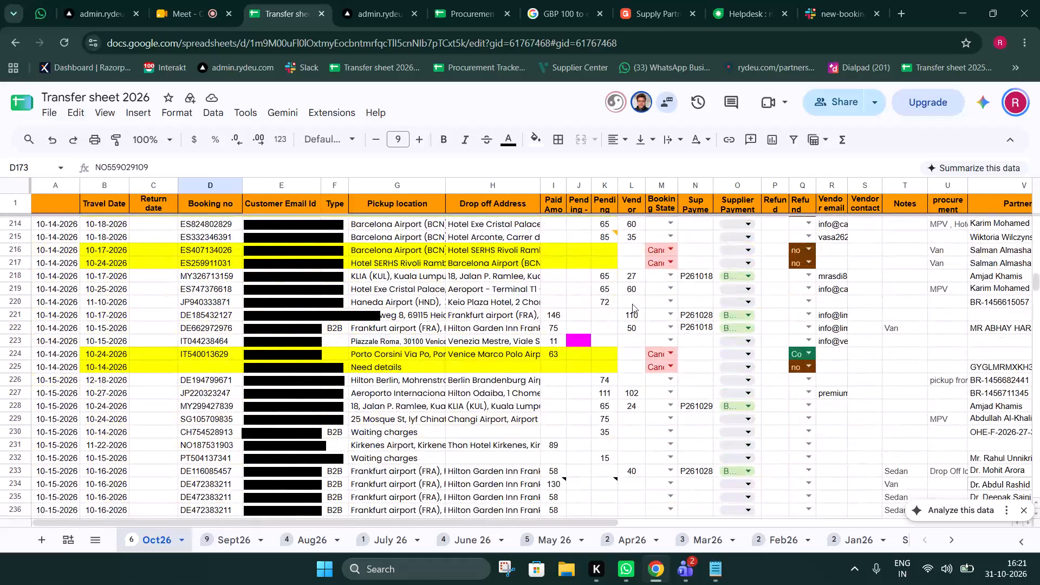
Clear the paid amount of the cancelled booking in row 224 of the Oct26 sheet.
scroll(631, 305, "down", 2)
scroll(631, 294, "up", 1)
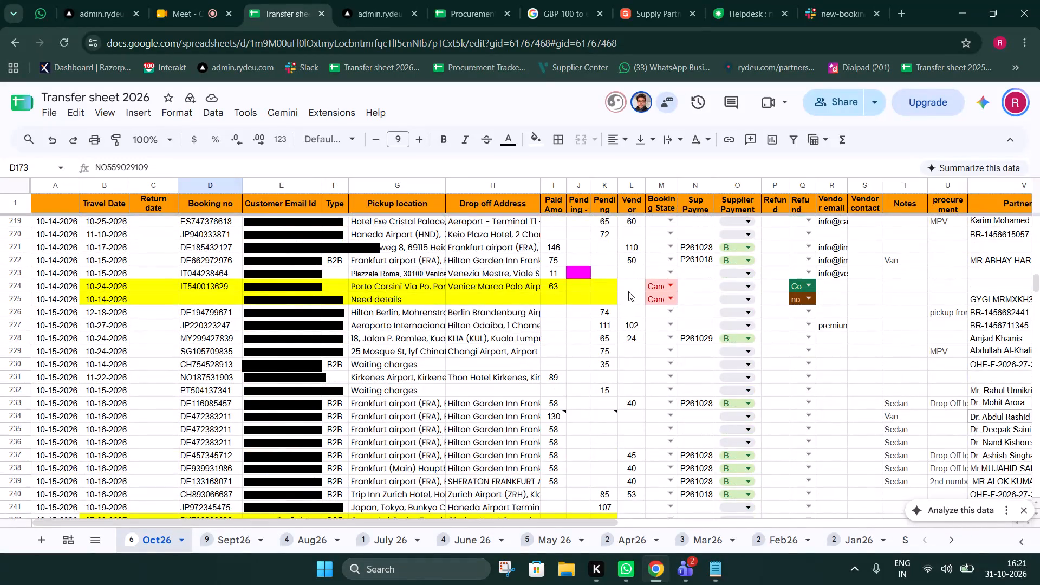
left_click(550, 290)
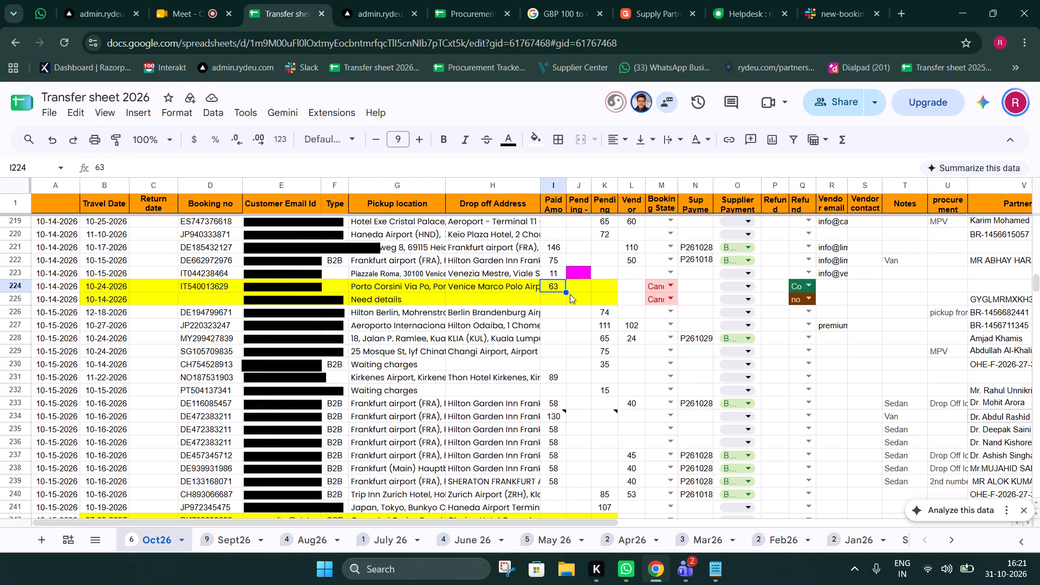
key("BackSpace")
left_click(227, 287)
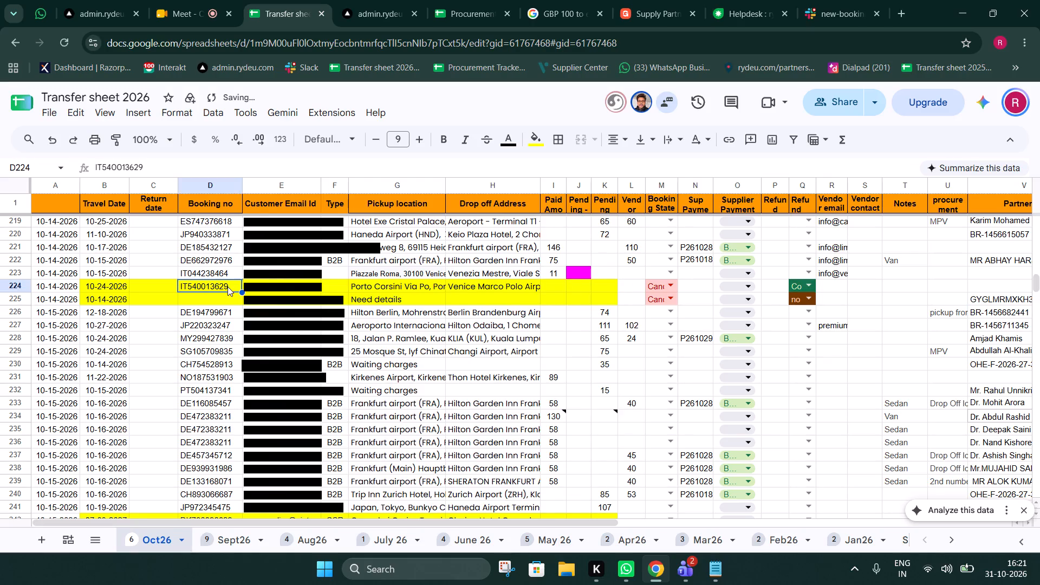
key("ctrl+c")
left_click(397, 0)
double_click(79, 180)
key("ctrl+v")
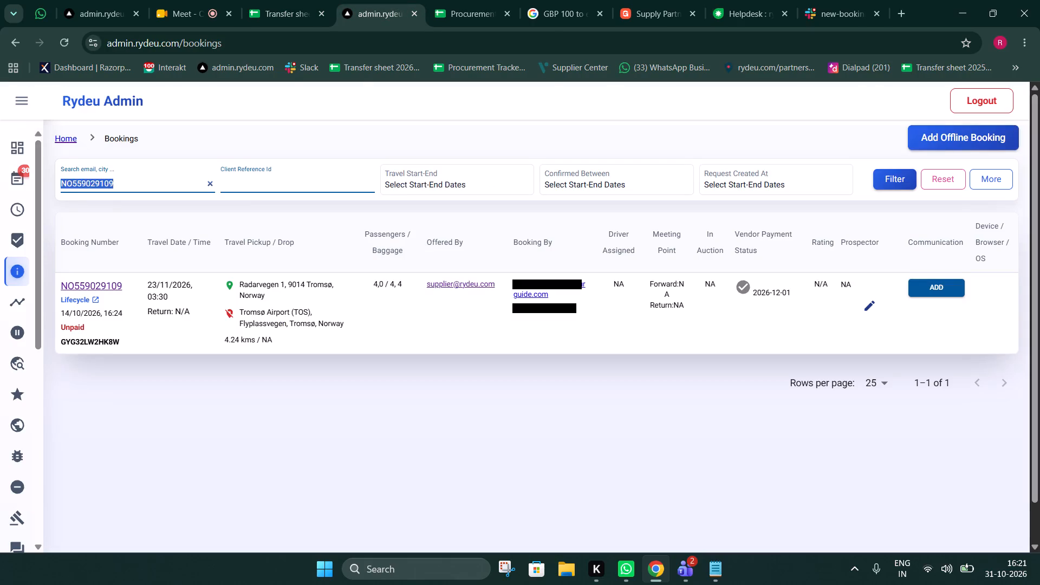
left_click(909, 178)
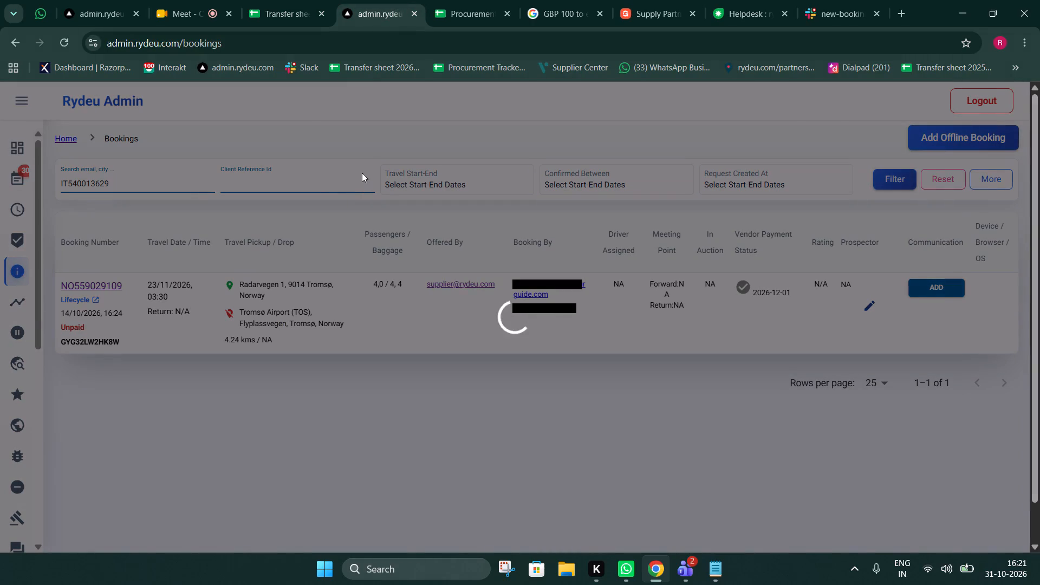
left_click(119, 281)
left_click(111, 283)
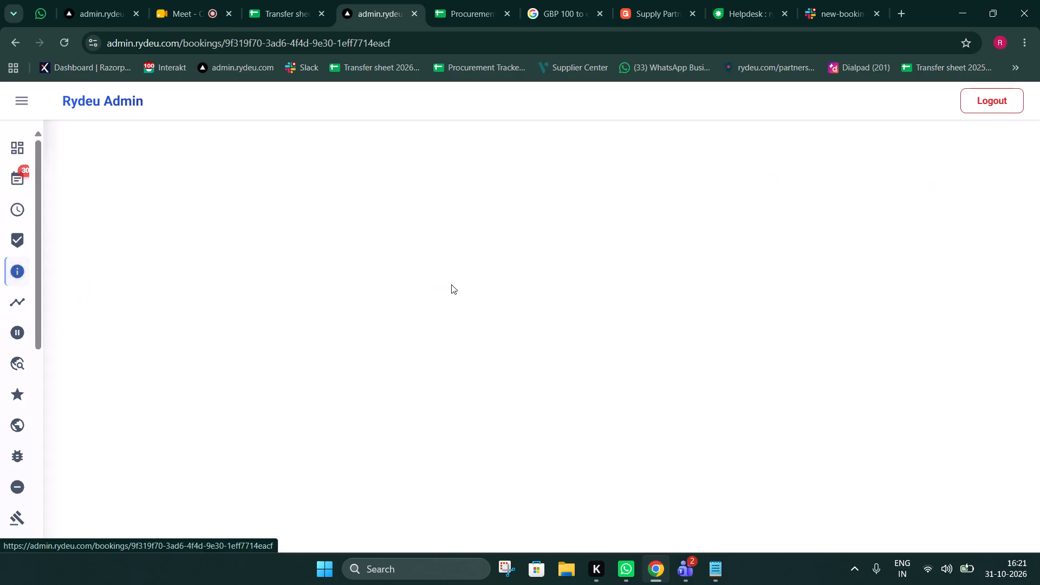
scroll(452, 285, "down", 7)
Back in the Oct26 sheet, enter 63 as the refund amount for the cancelled booking in row 224.
left_click(292, 0)
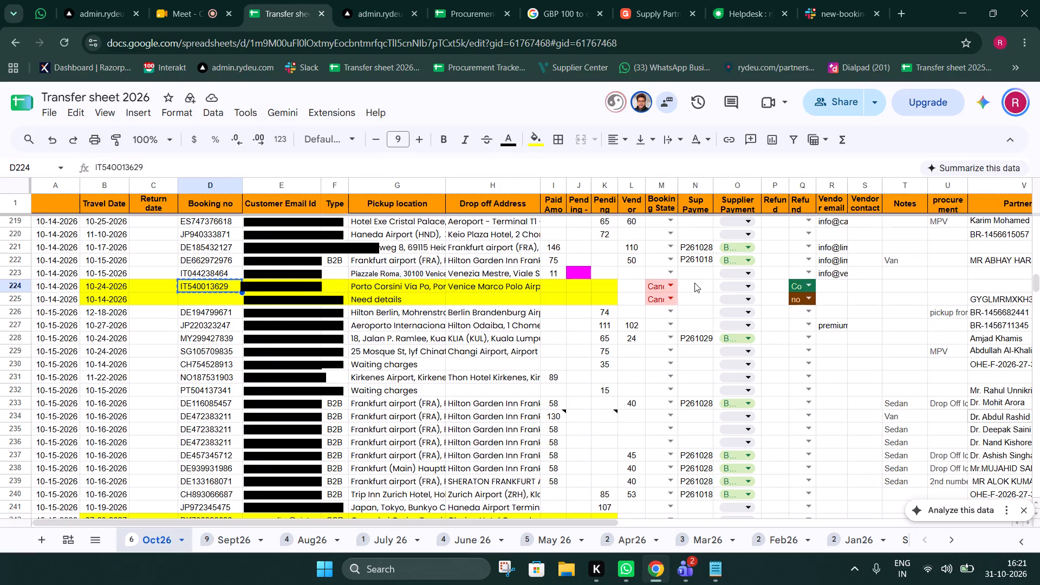
left_click(776, 284)
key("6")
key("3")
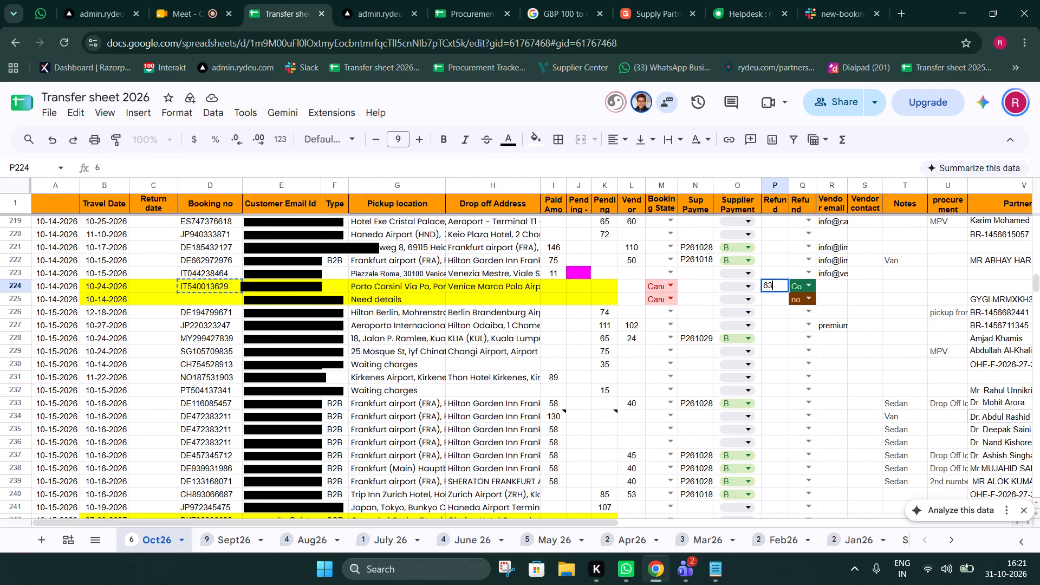
left_click(771, 296)
left_click(373, 0)
left_click(312, 0)
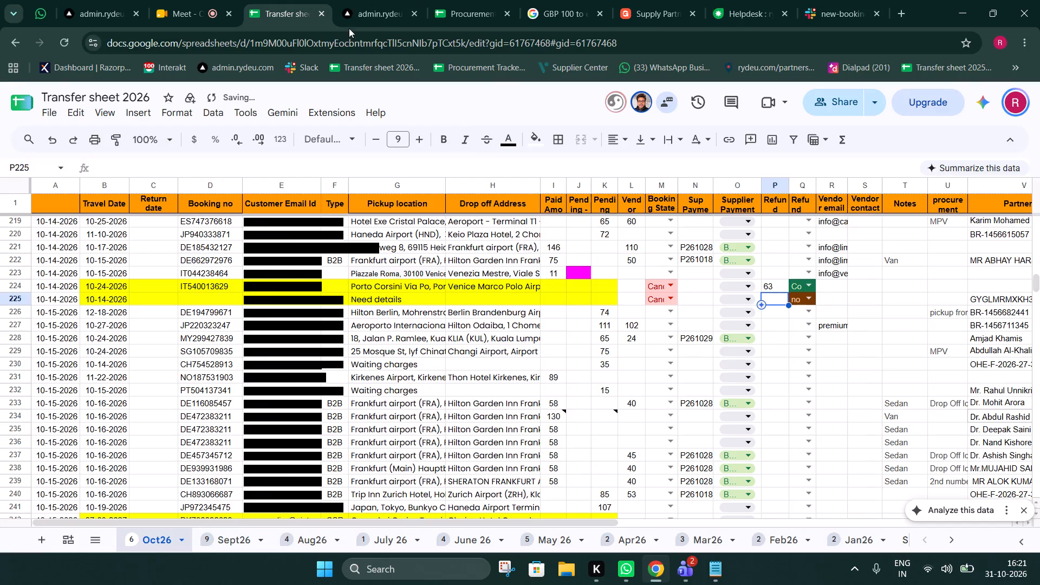
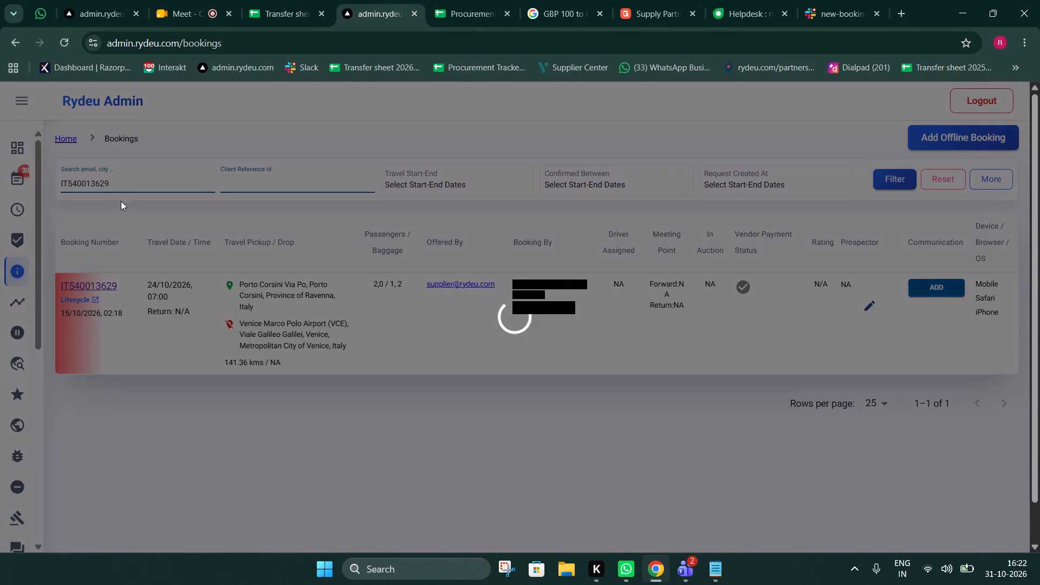
double_click(90, 180)
key("ctrl+v")
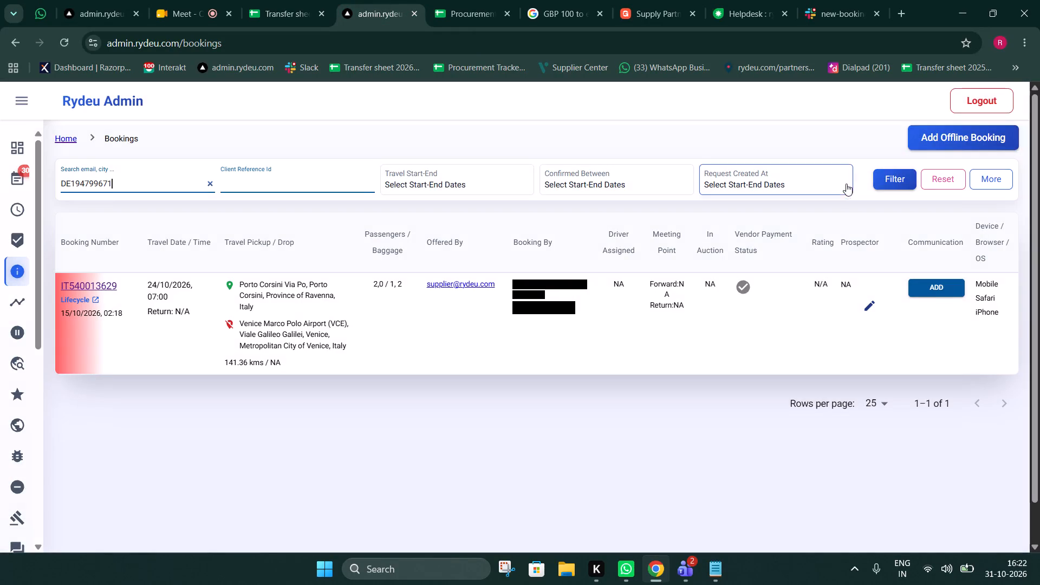
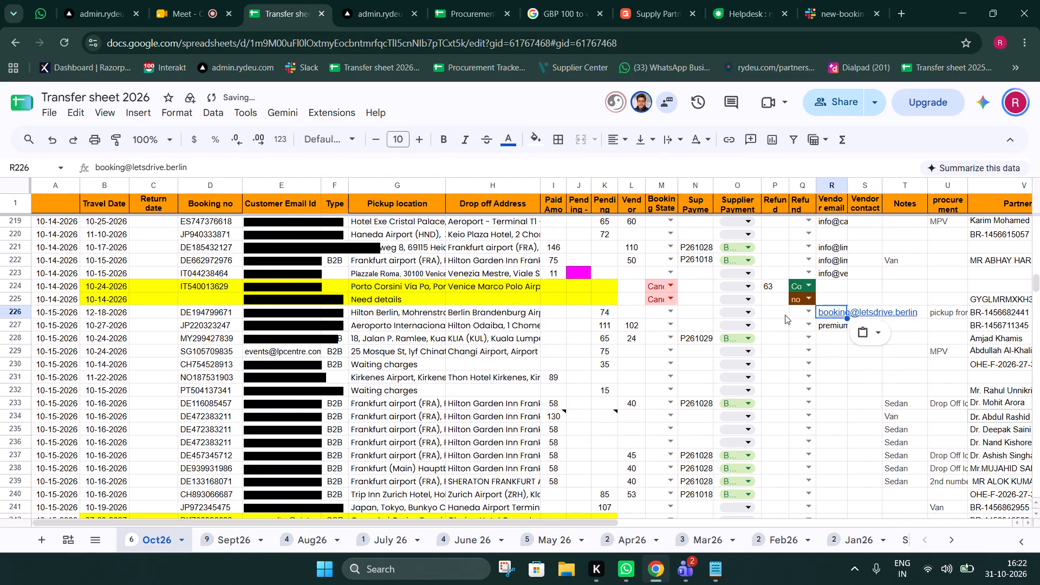
left_click(870, 337)
left_click(872, 354)
left_click(633, 315)
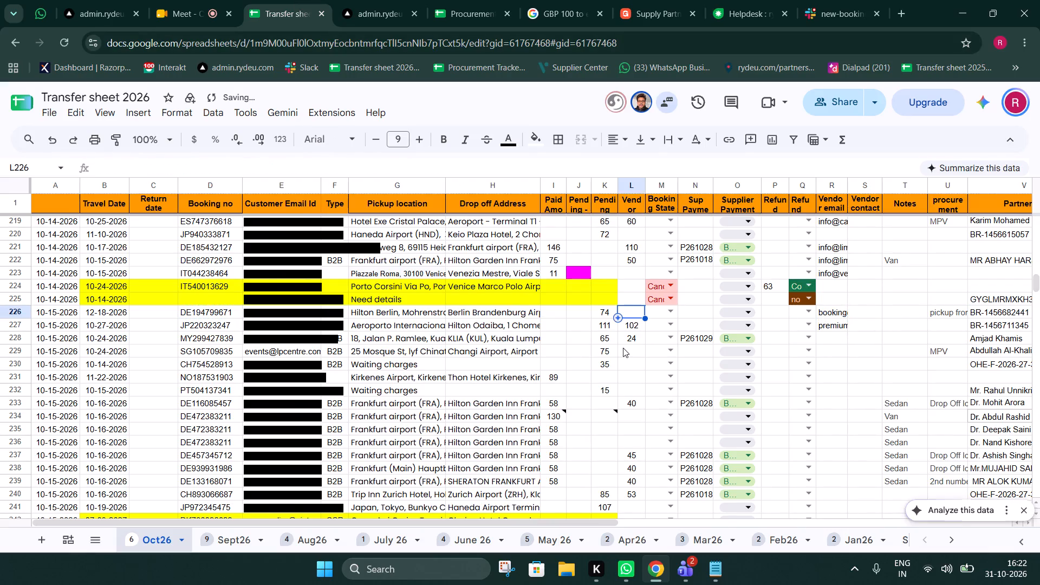
left_click(361, 0)
scroll(394, 284, "down", 2)
left_click(101, 240)
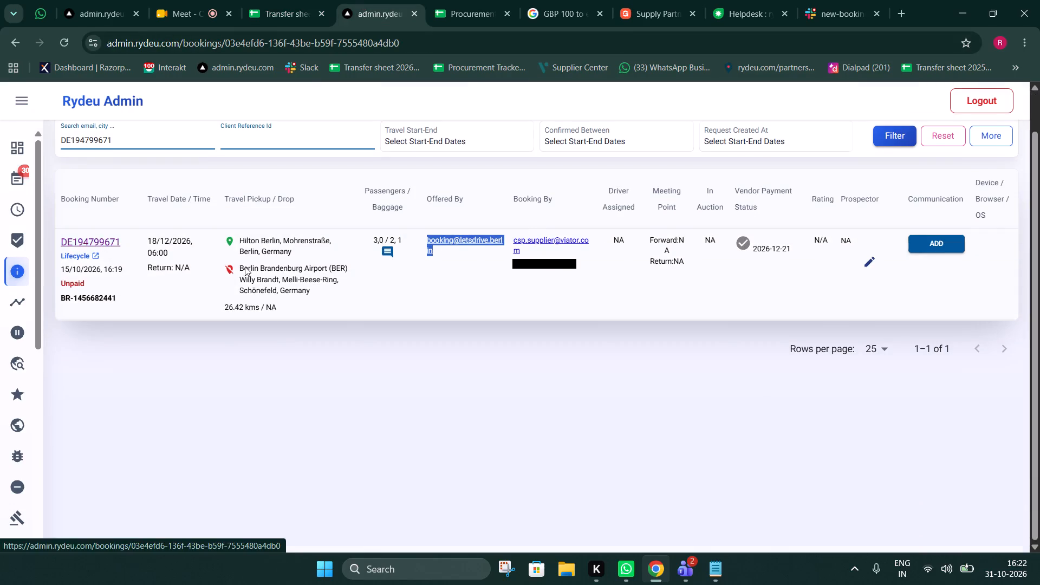
scroll(381, 287, "down", 4)
left_click(387, 339)
scroll(385, 341, "down", 7)
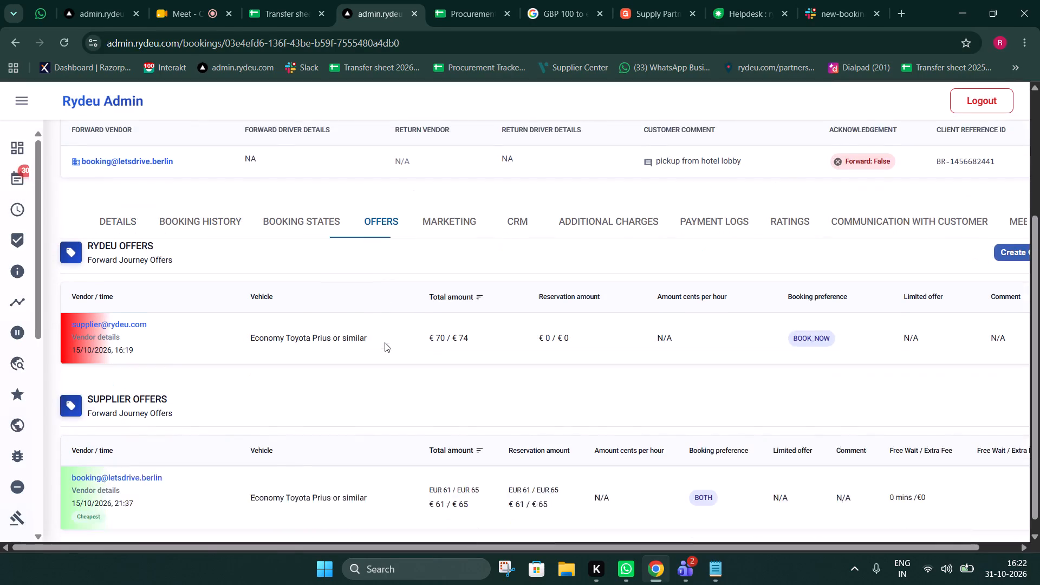
Copy the supplier amount 55 from the Let's Drive Berlin supplier offer into the vendor amount cell of row 226.
left_click(151, 461)
double_click(108, 359)
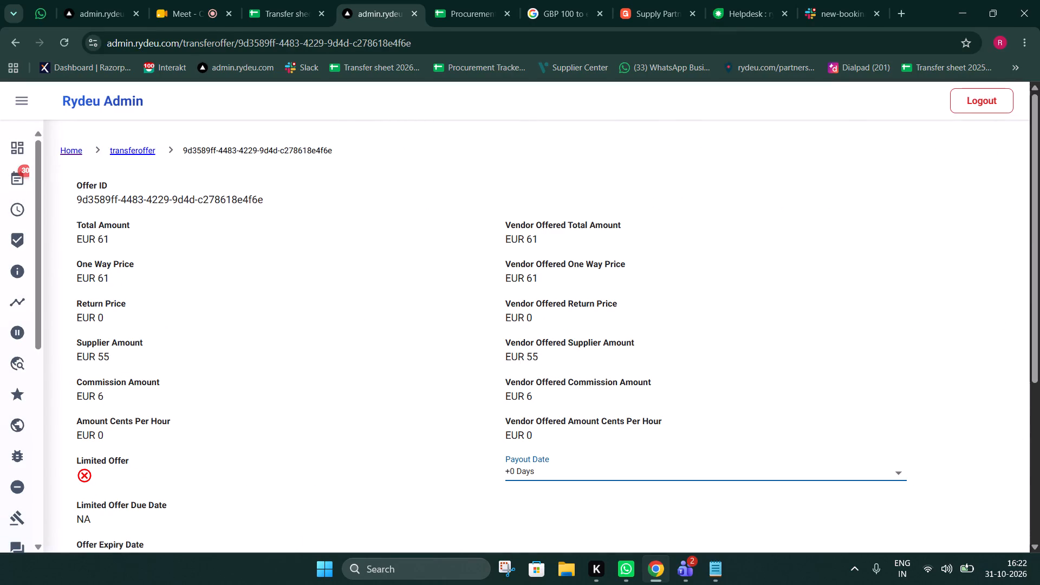
key("ctrl+c")
double_click(101, 357)
key("ctrl+c")
left_click(307, 0)
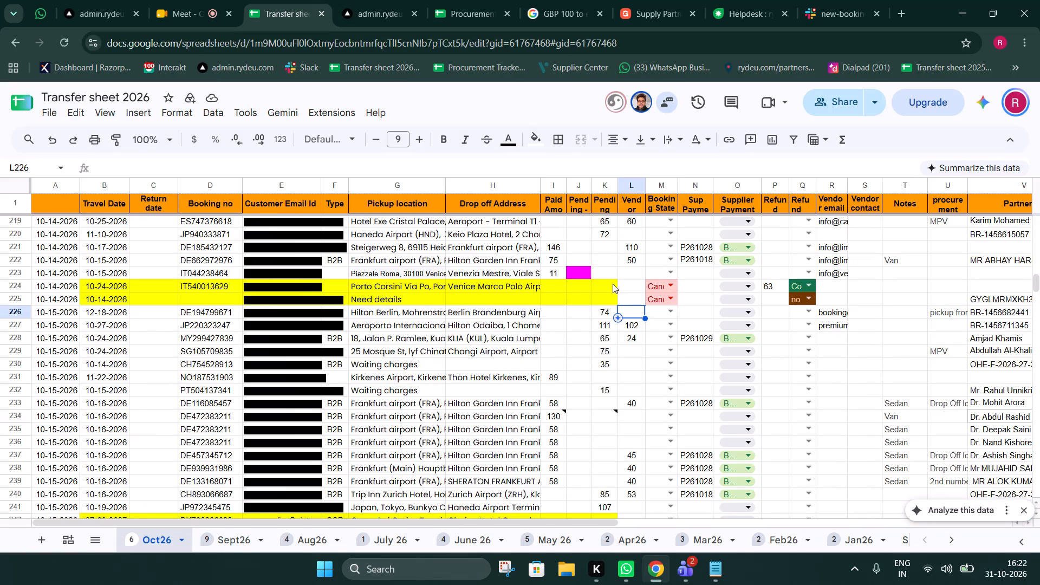
double_click(637, 311)
key("ctrl+v")
left_click(635, 339)
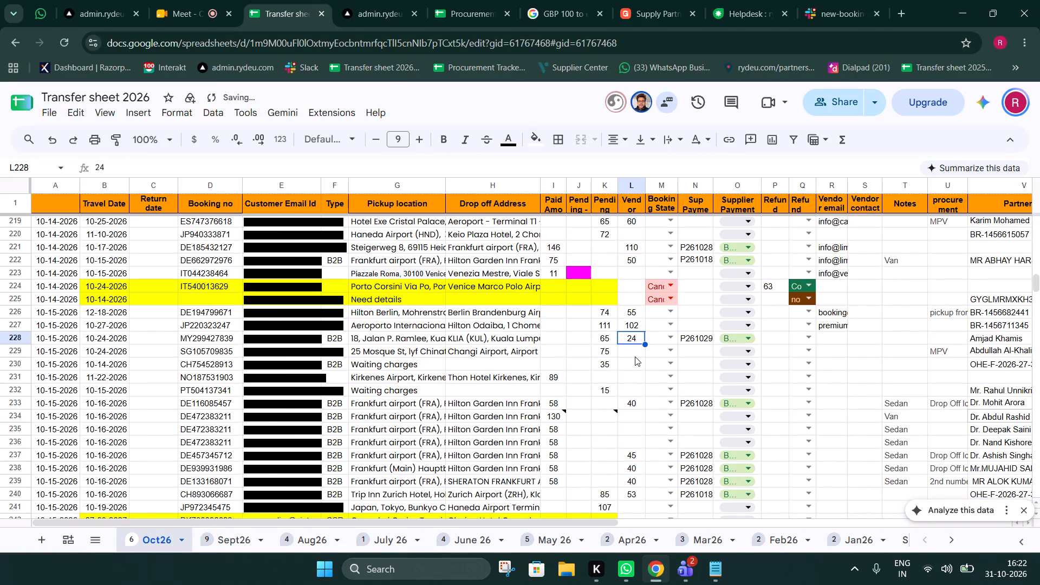
left_click(218, 342)
key("ctrl+c")
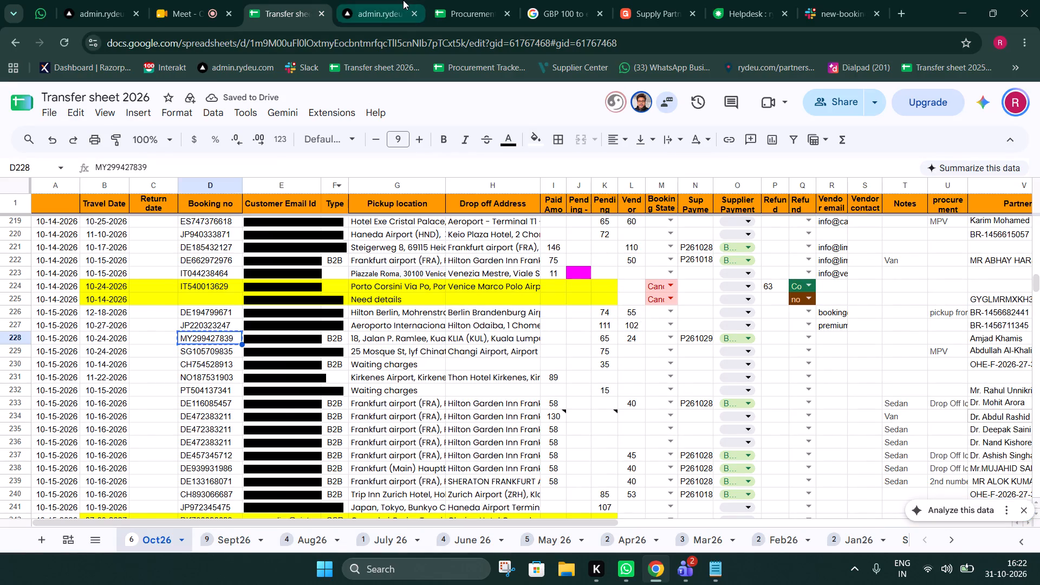
left_click(399, 0)
left_click(21, 268)
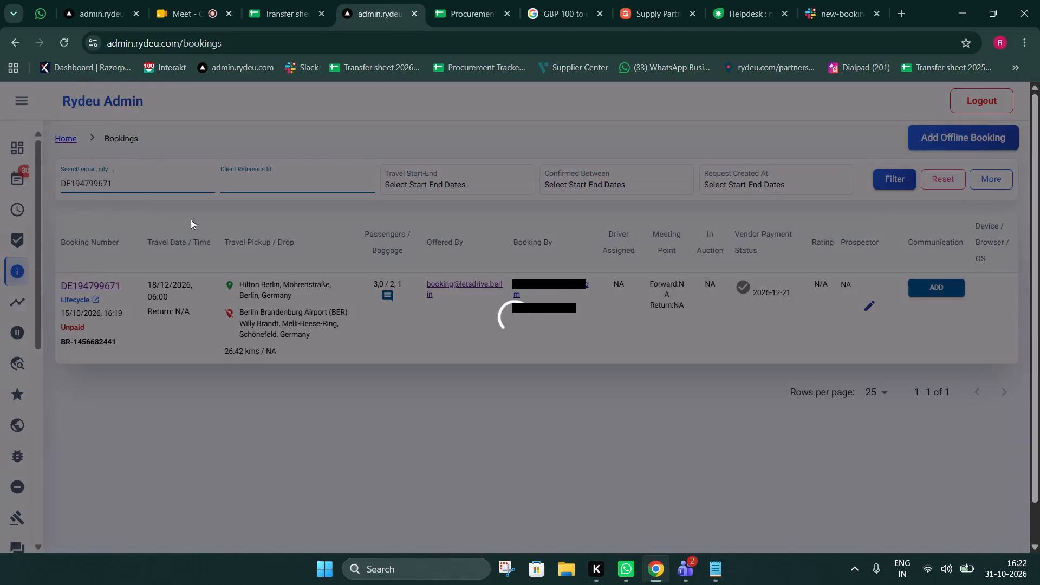
double_click(97, 188)
key("ctrl+v")
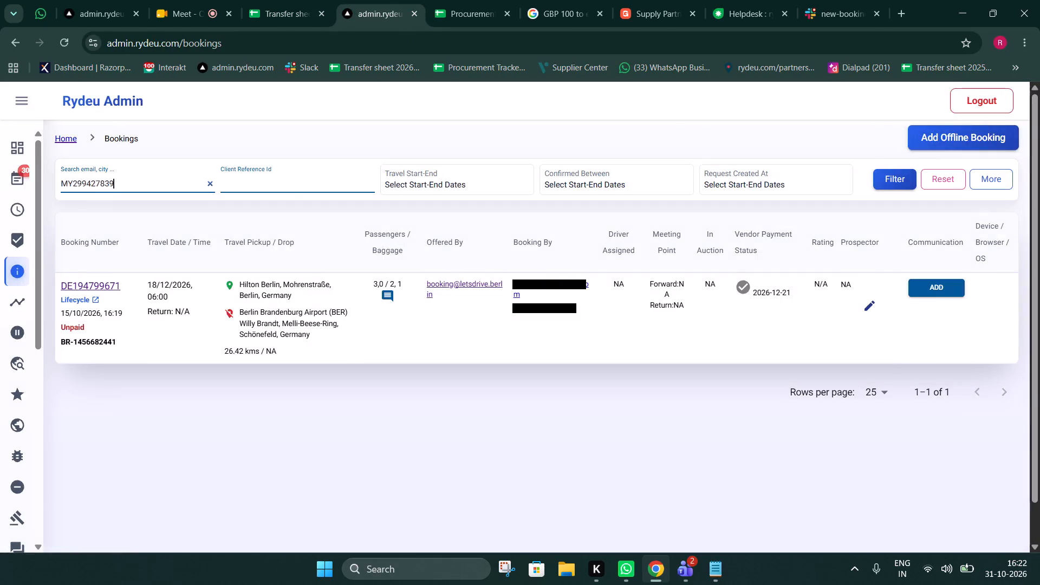
left_click(916, 177)
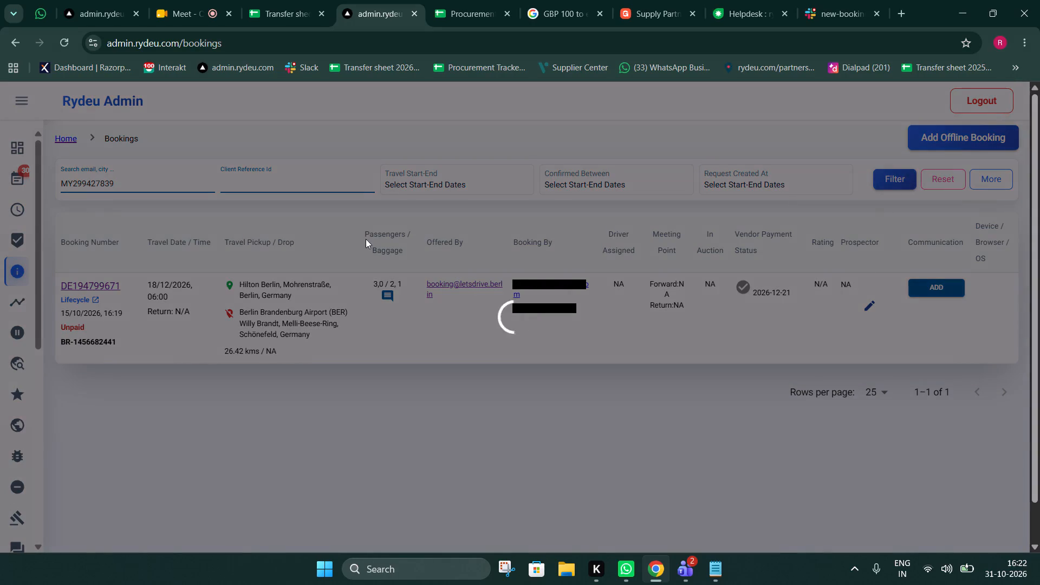
left_click_drag(443, 302, 424, 282)
key("ctrl+c")
left_click(327, 0)
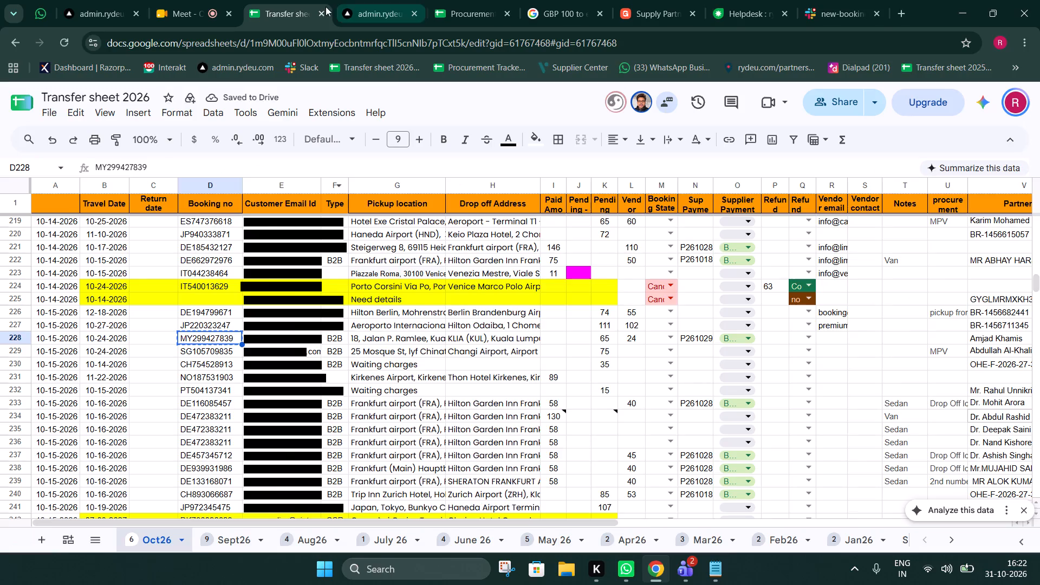
double_click(843, 342)
key("ctrl+v")
left_click(837, 358)
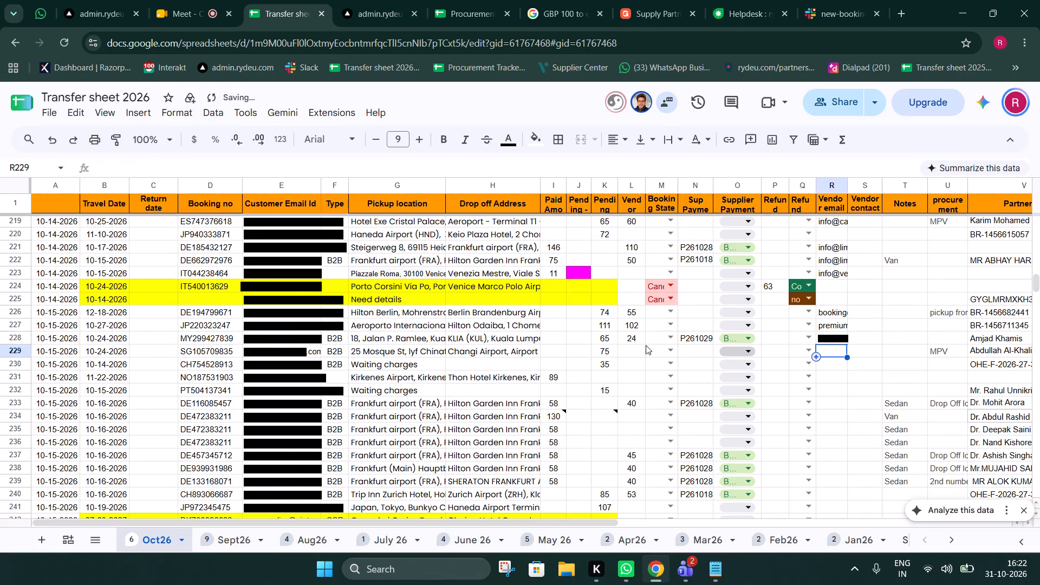
scroll(603, 324, "up", 1)
scroll(610, 324, "down", 1)
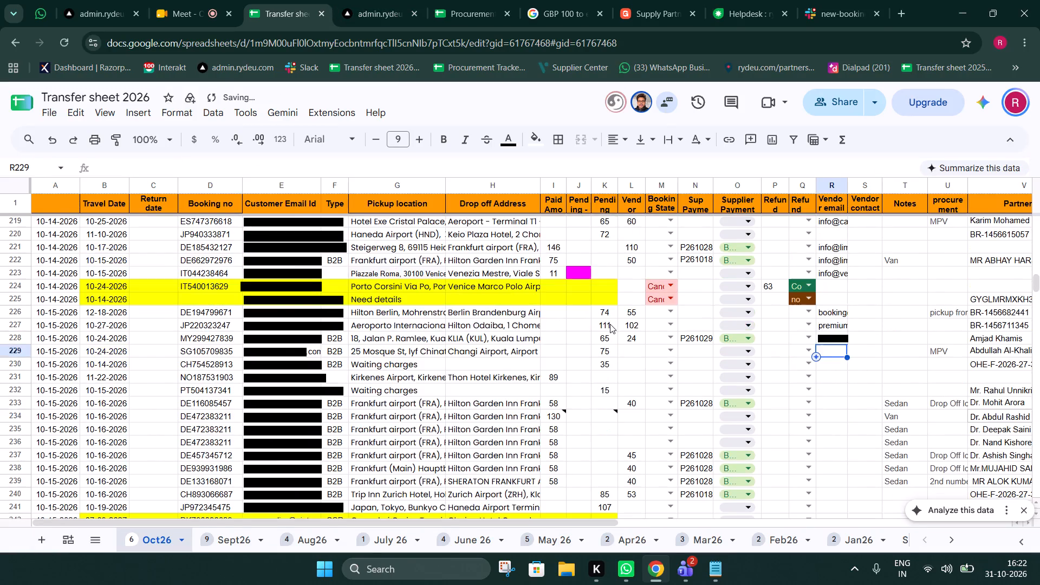
scroll(610, 324, "down", 1)
left_click(629, 284)
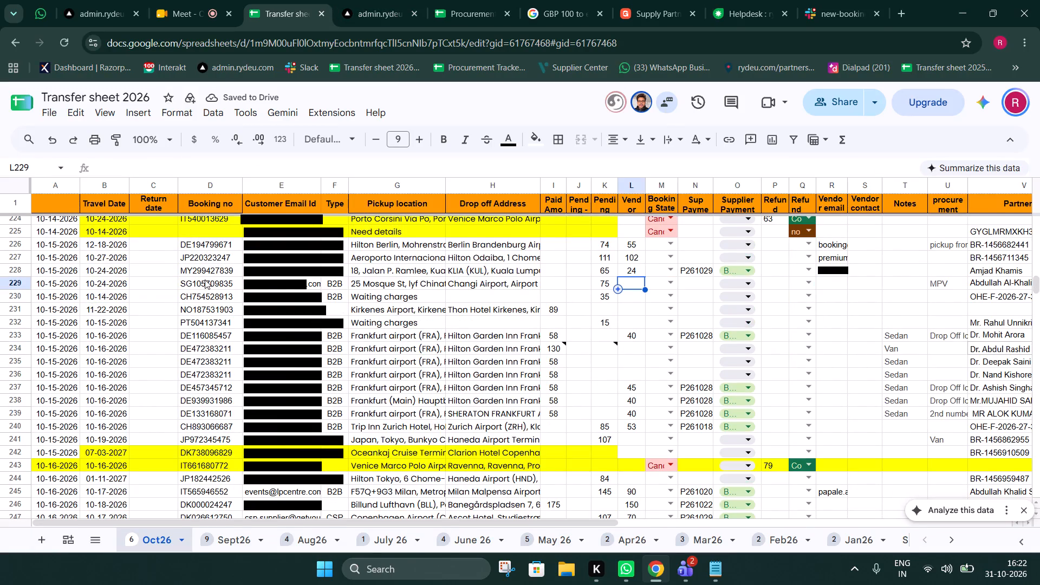
left_click(205, 279)
key("ctrl+c")
left_click(397, 0)
double_click(85, 184)
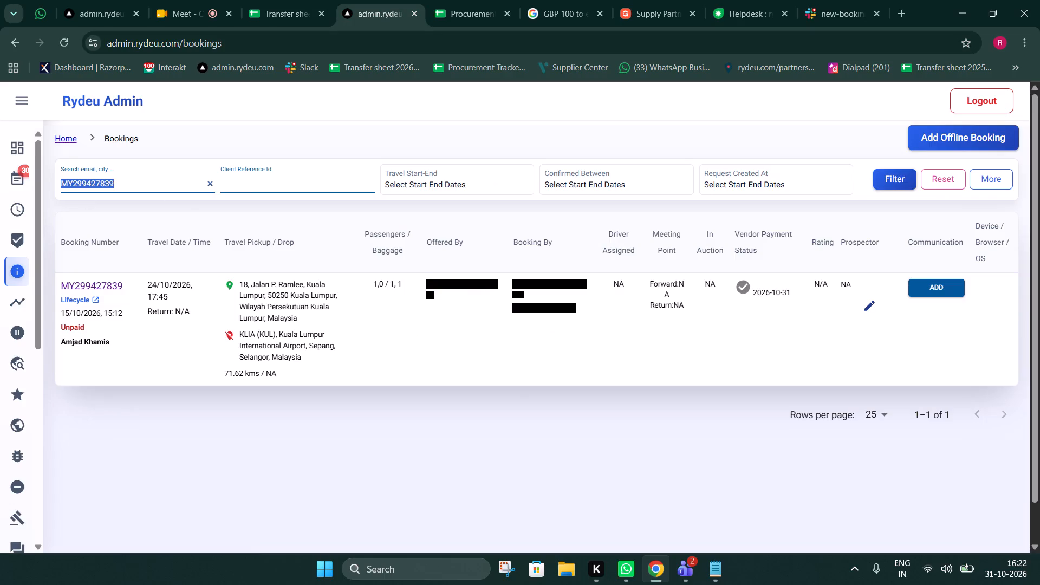
key("ctrl+v")
left_click(876, 185)
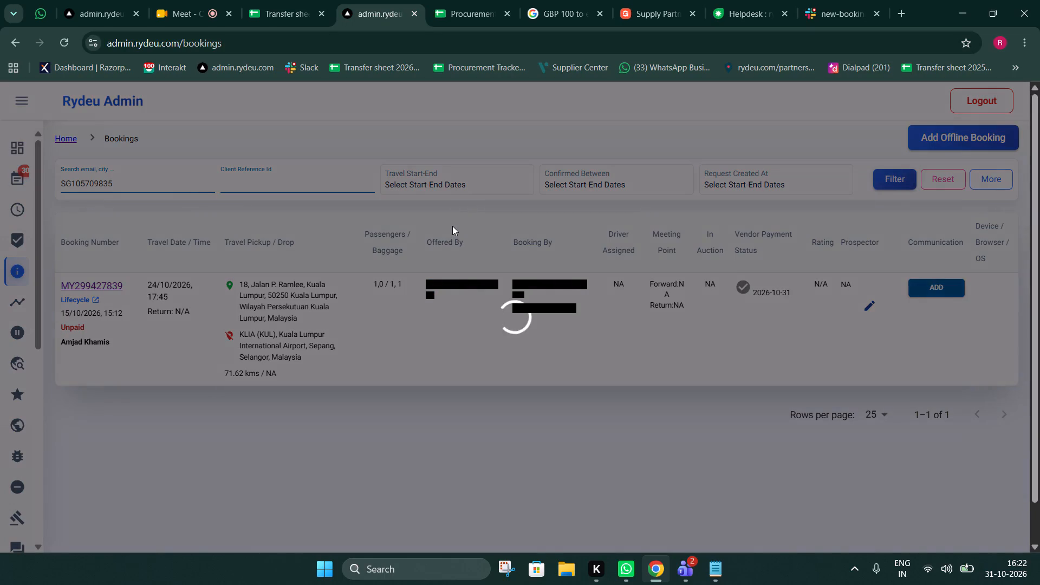
left_click_drag(444, 298, 419, 283)
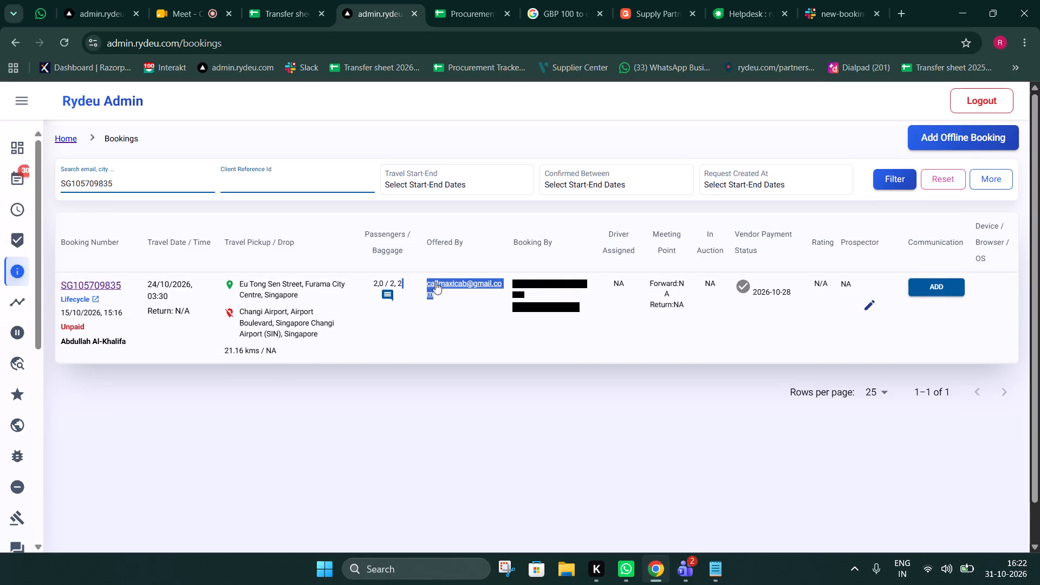
left_click(445, 305)
left_click_drag(443, 300, 427, 281)
key("ctrl+c")
double_click(125, 285)
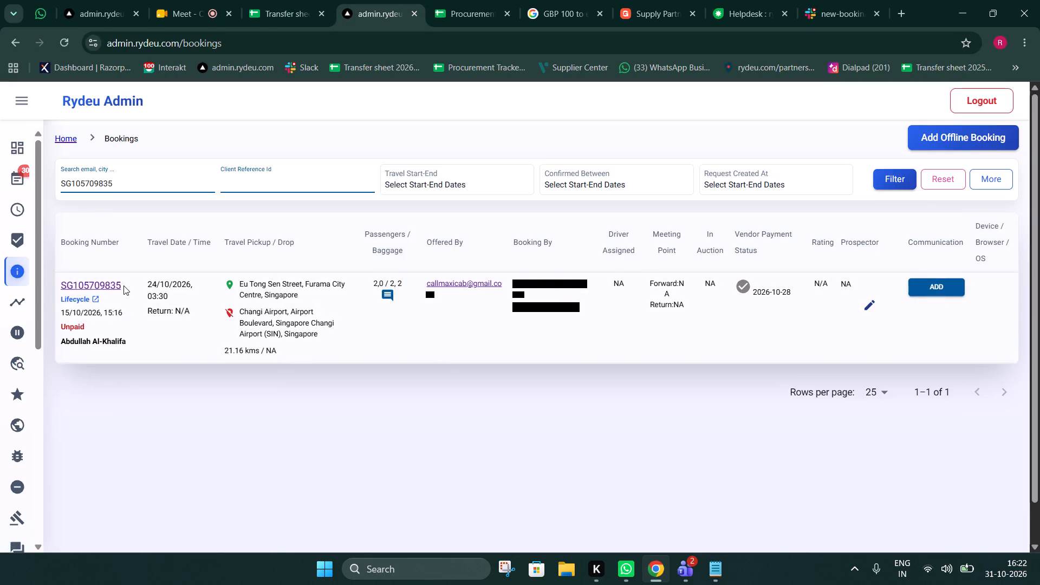
left_click(120, 285)
left_click(283, 0)
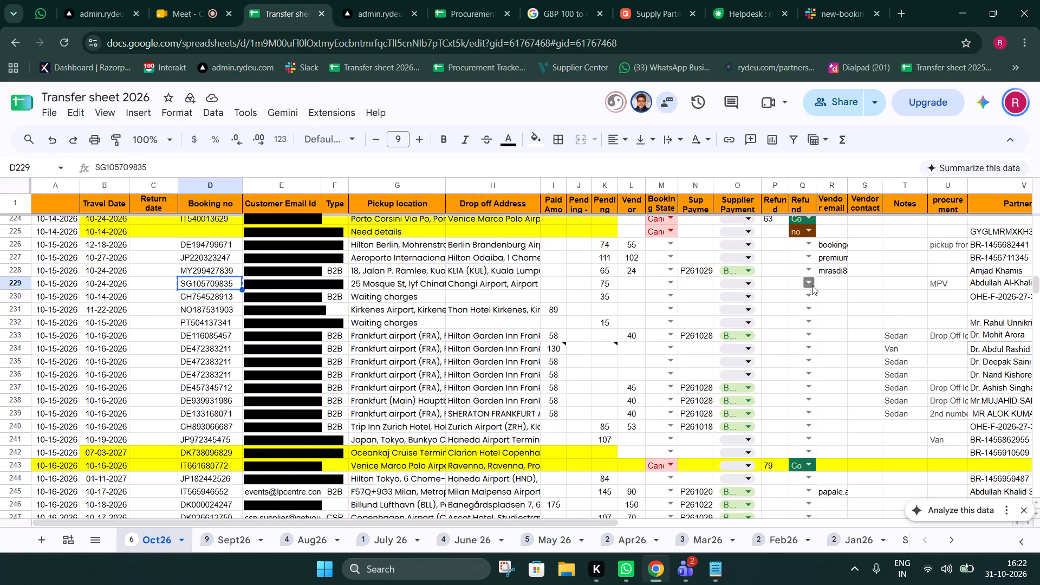
double_click(827, 285)
key("ctrl+v")
left_click(626, 283)
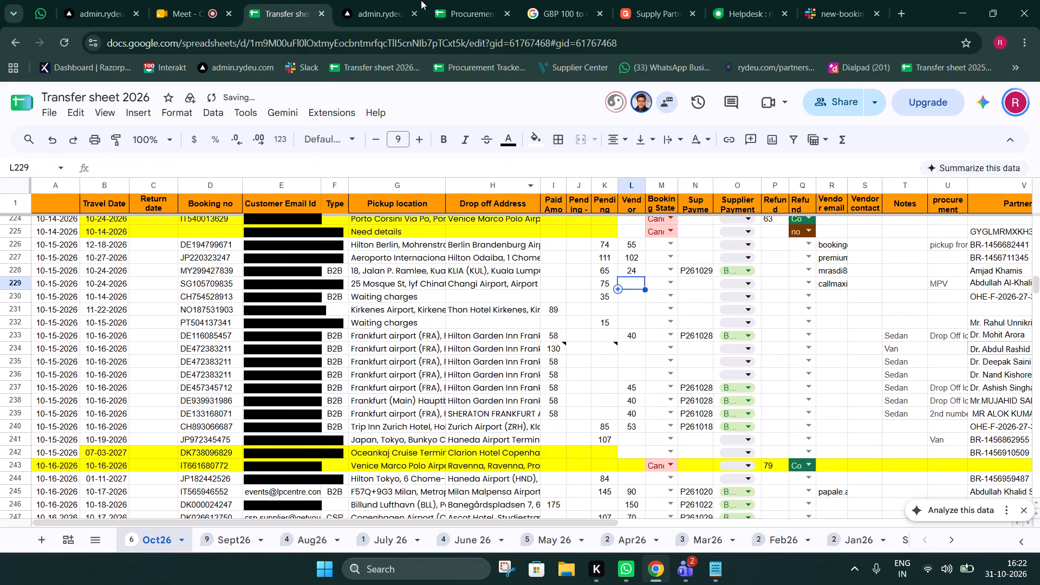
left_click(394, 0)
scroll(398, 274, "down", 4)
left_click(383, 346)
scroll(387, 327, "down", 7)
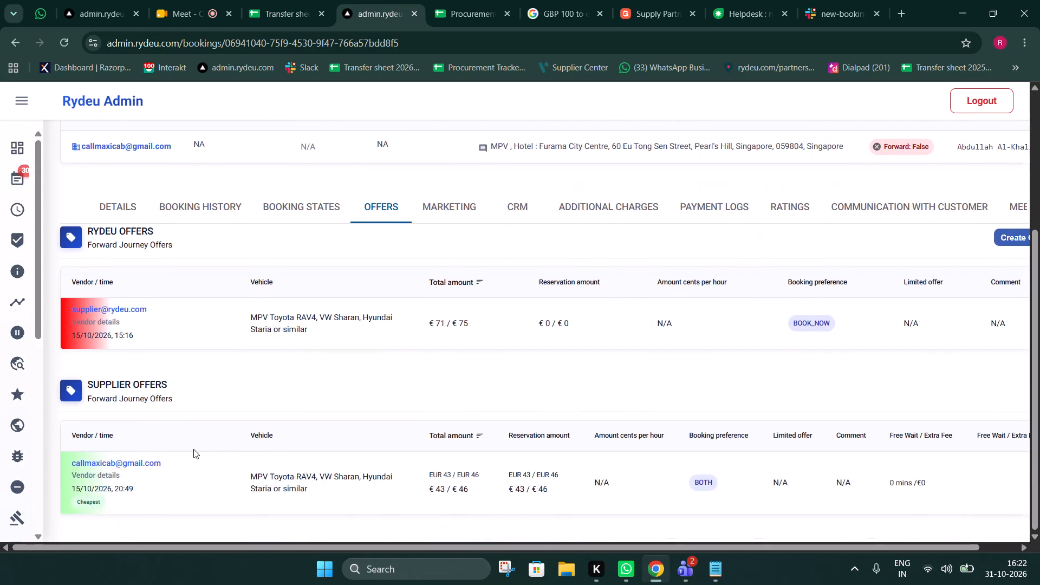
left_click(144, 463)
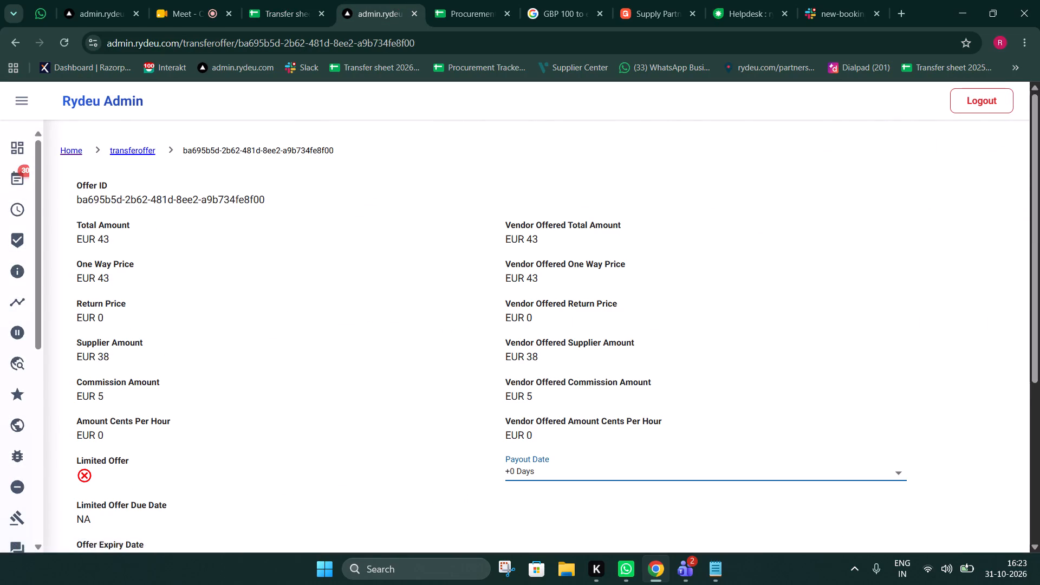
left_click(107, 354)
double_click(100, 352)
key("ctrl+c")
left_click(294, 0)
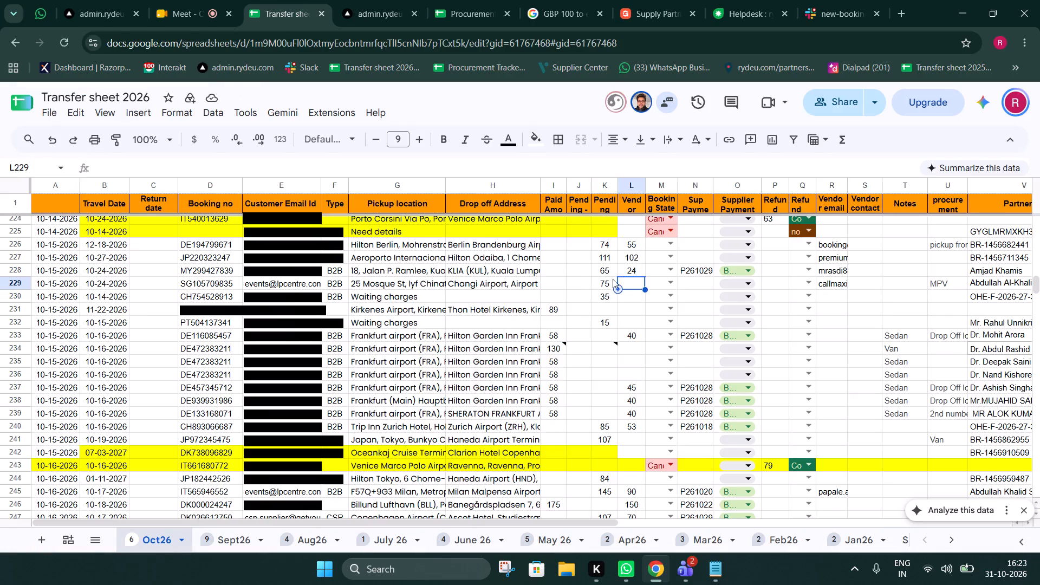
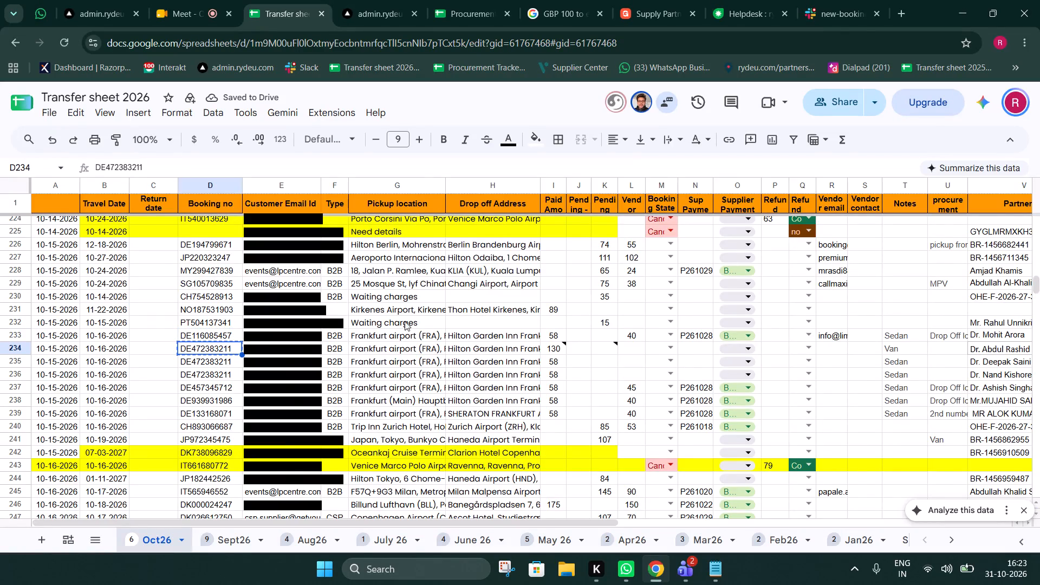
left_click(380, 0)
double_click(94, 184)
key("ctrl+v")
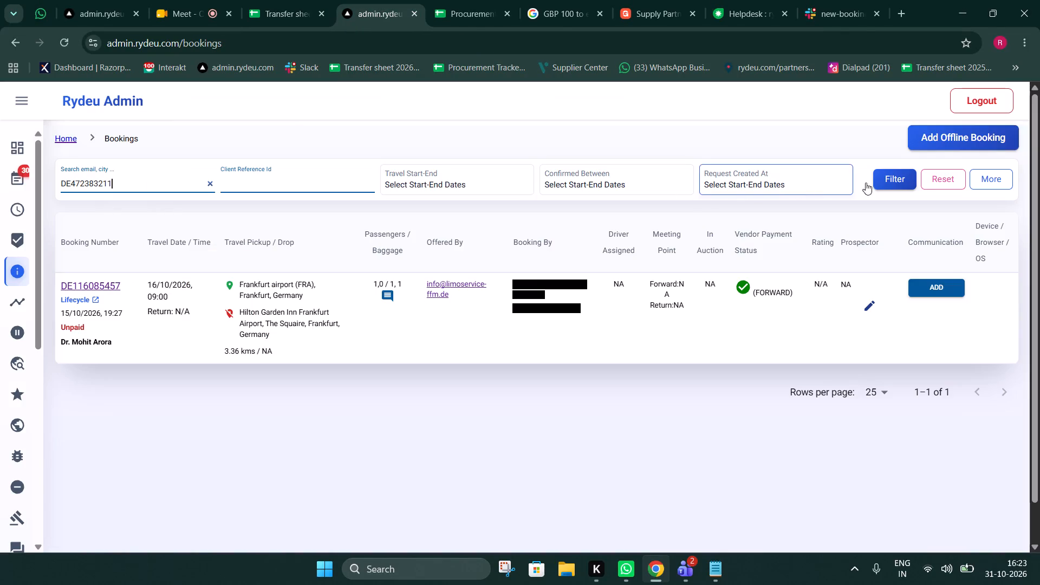
left_click(878, 178)
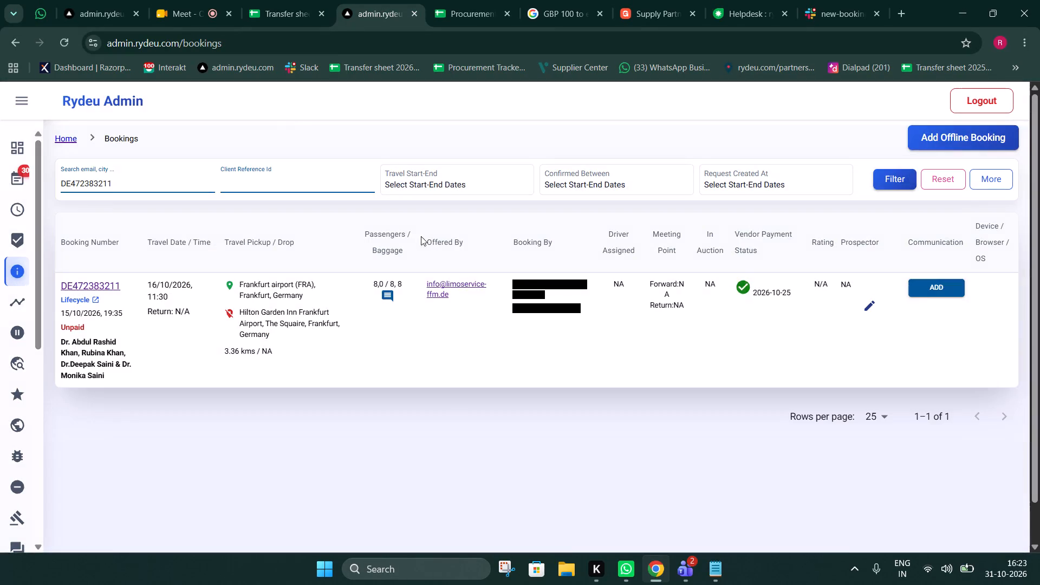
left_click(308, 0)
left_click(385, 0)
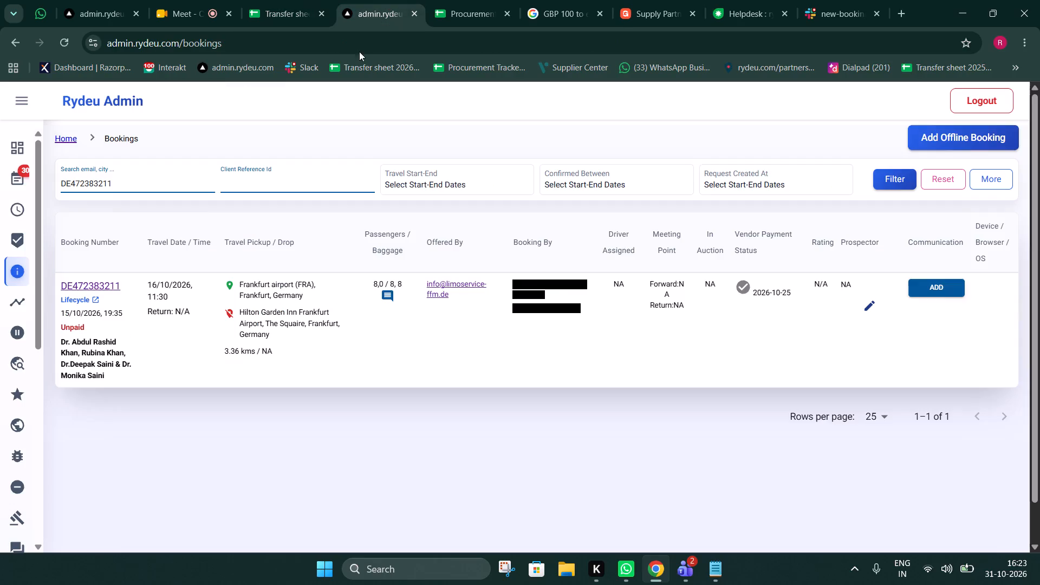
left_click(113, 284)
In the Oct26 sheet, fill the vendor email from row 233 down through rows 234 to 236.
left_click(272, 0)
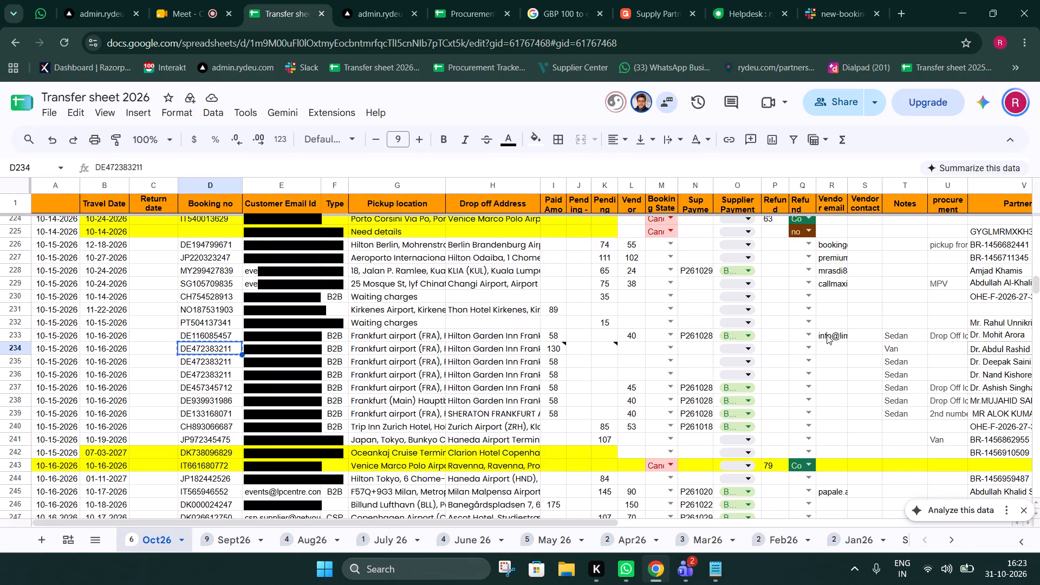
left_click(828, 335)
left_click_drag(848, 341, 842, 380)
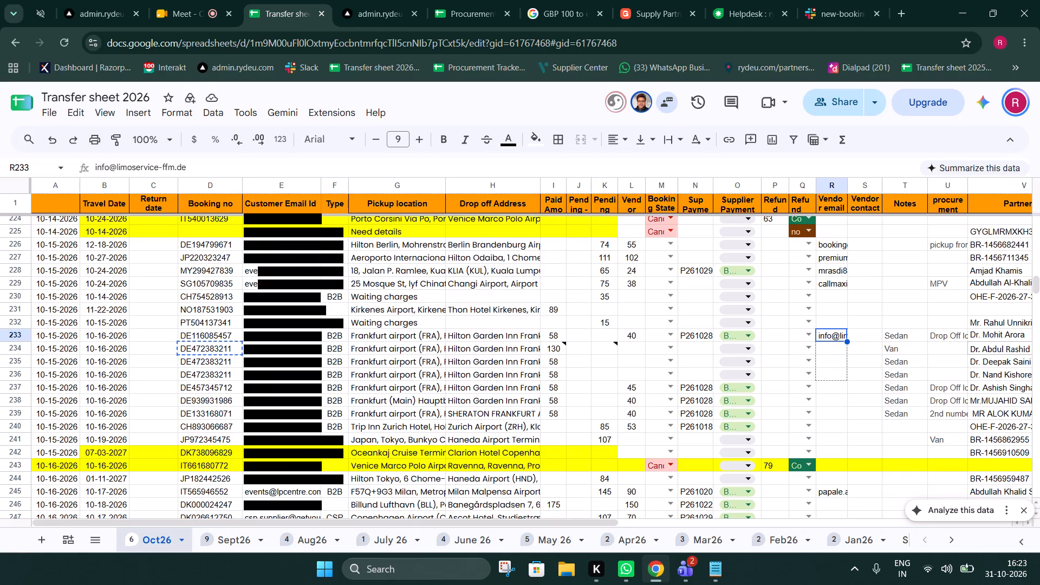
left_click_drag(842, 380, 842, 378)
left_click(632, 353)
left_click(360, 0)
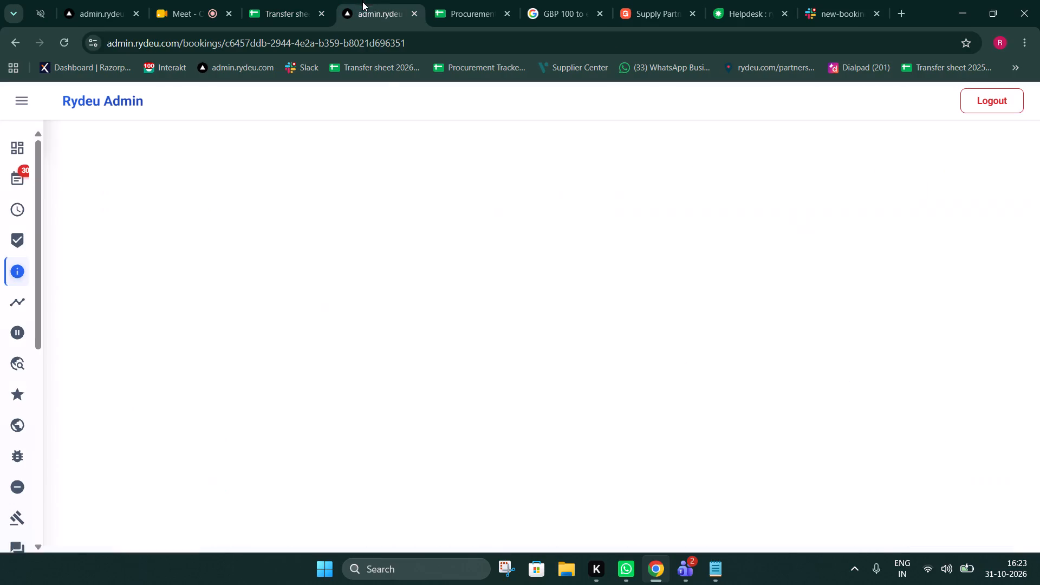
scroll(334, 333, "down", 6)
left_click(636, 353)
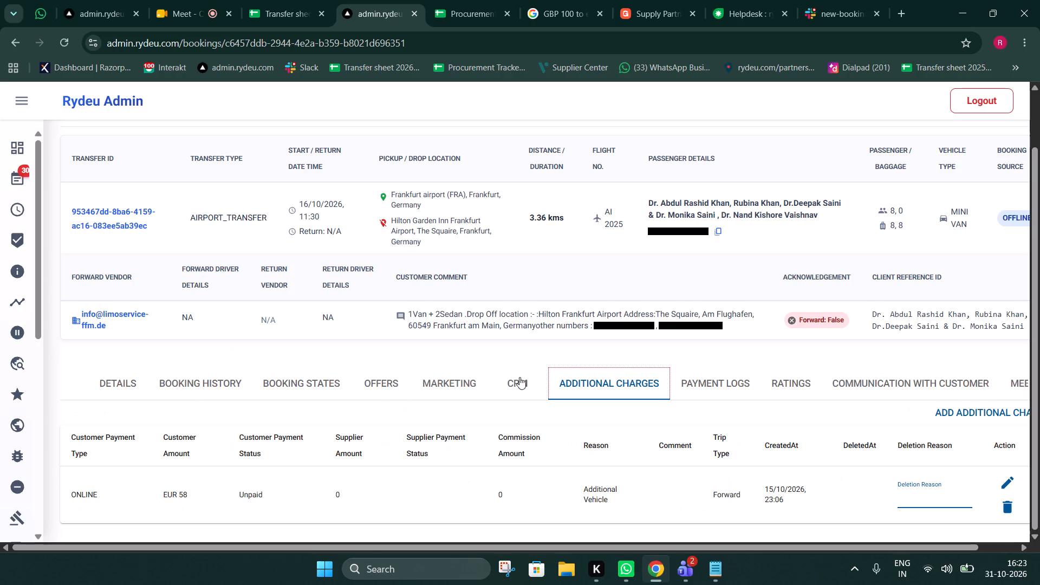
left_click(114, 380)
scroll(445, 337, "down", 4)
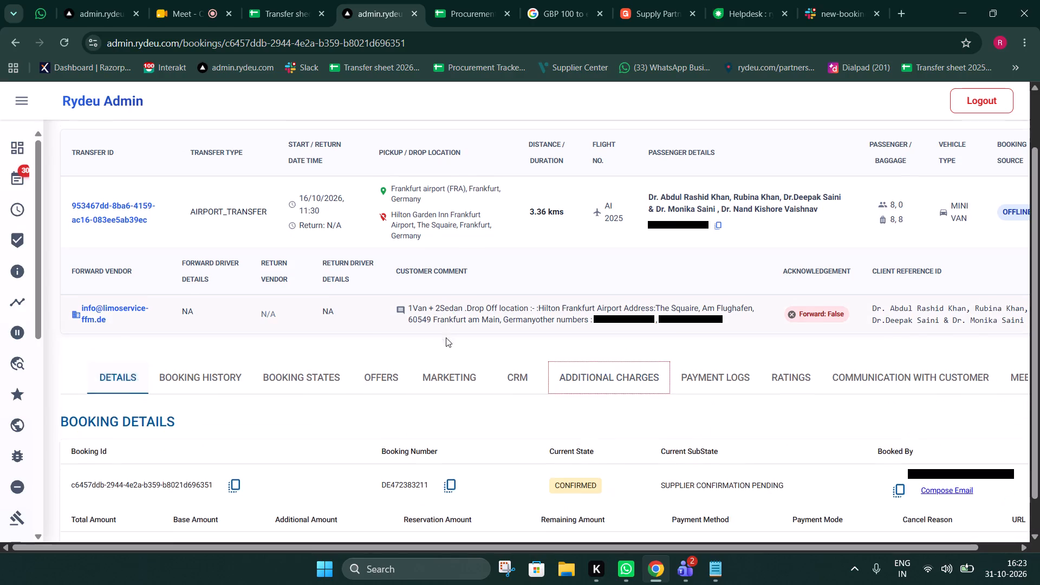
left_click(385, 329)
scroll(385, 330, "down", 8)
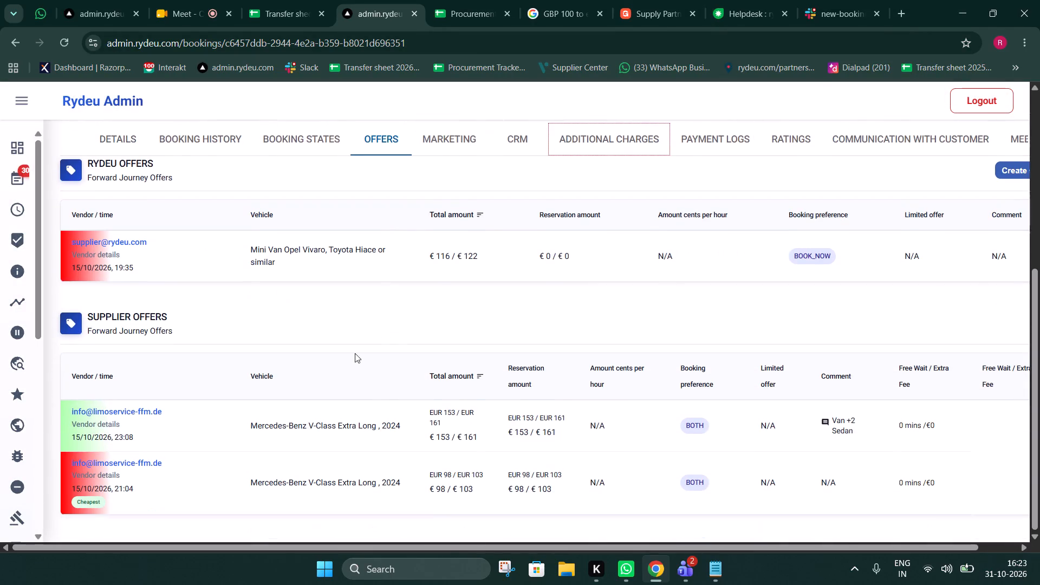
left_click(158, 408)
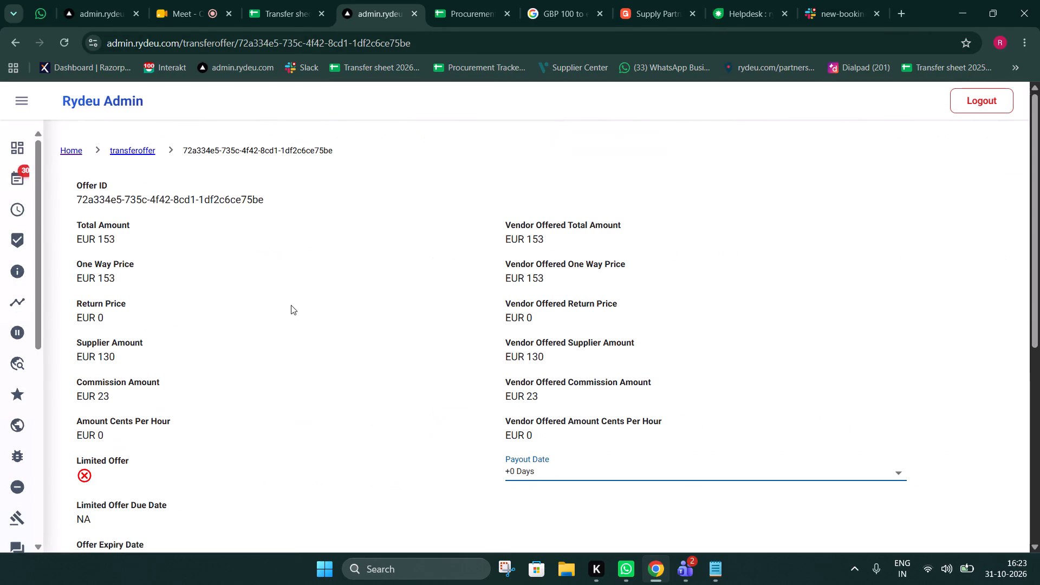
left_click(13, 49)
left_click(309, 0)
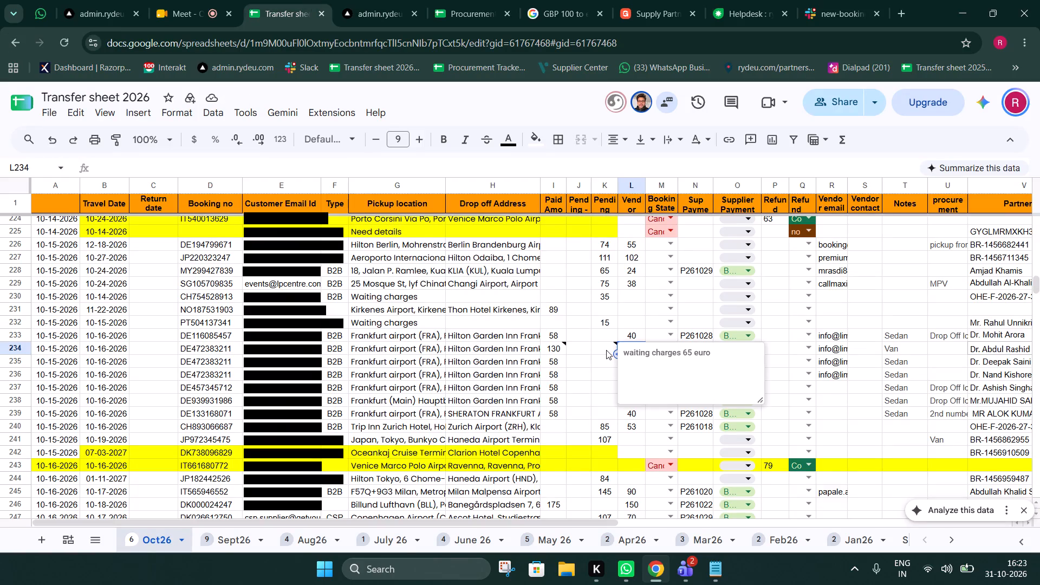
right_click(551, 348)
left_click(644, 525)
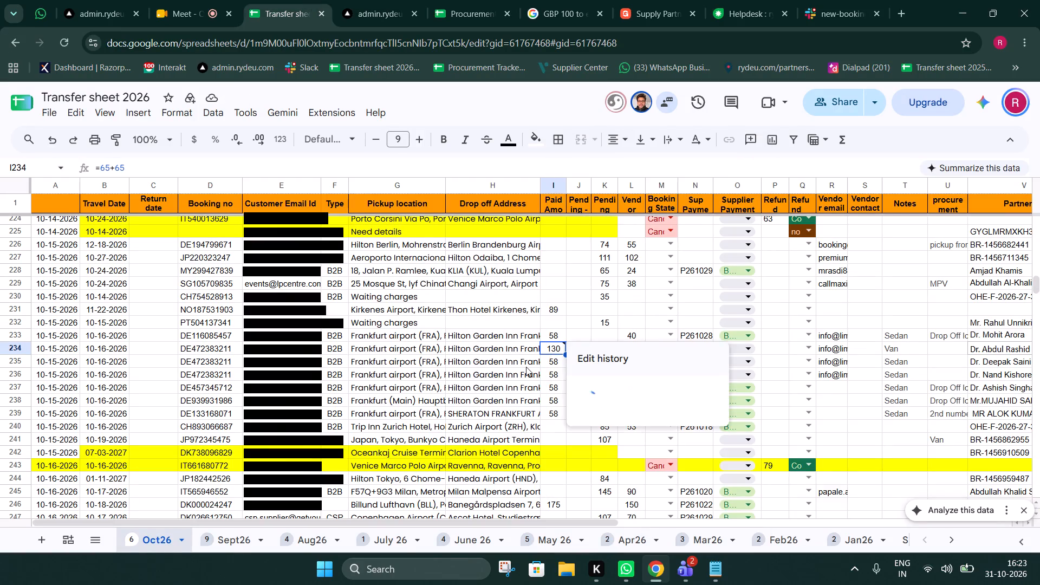
left_click(529, 366)
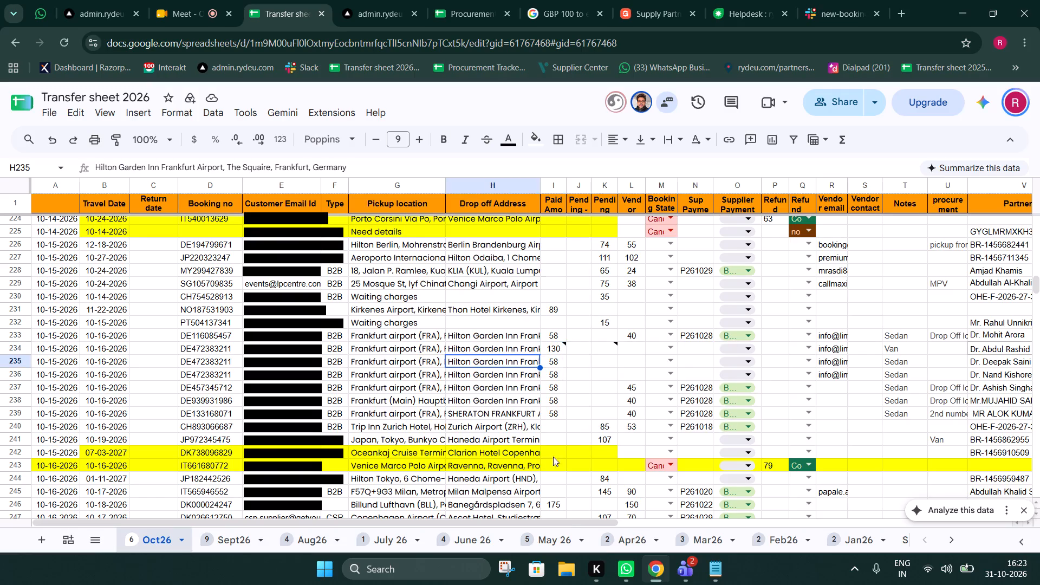
left_click_drag(563, 521, 719, 510)
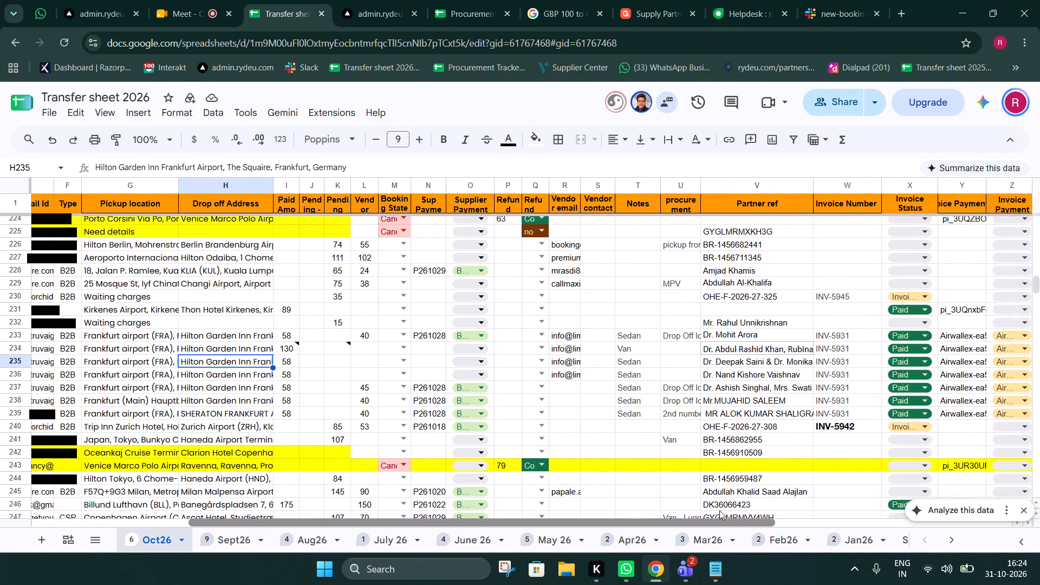
left_click_drag(719, 510, 725, 503)
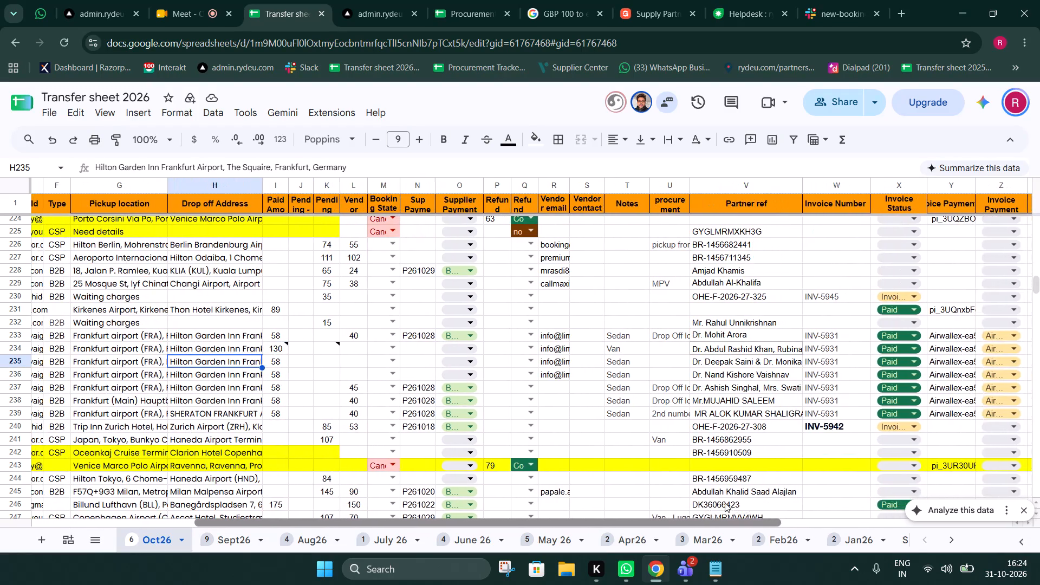
left_click_drag(725, 503, 558, 479)
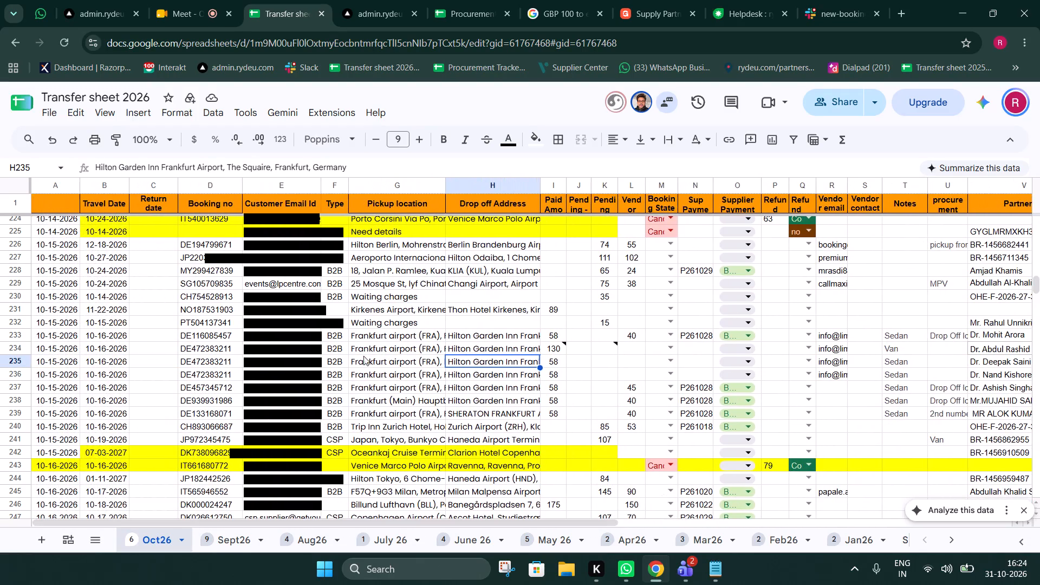
left_click(229, 364)
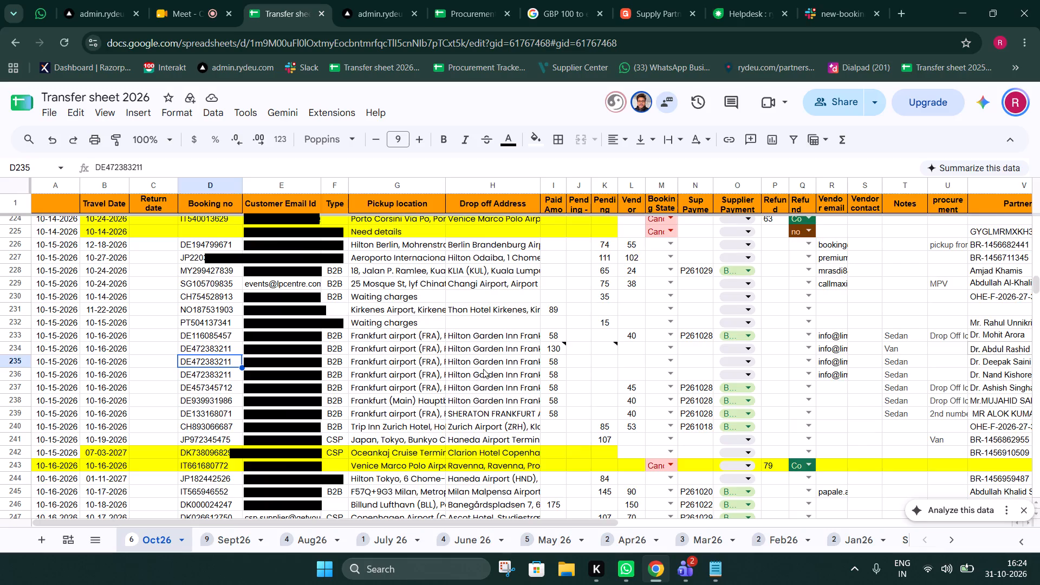
left_click(632, 349)
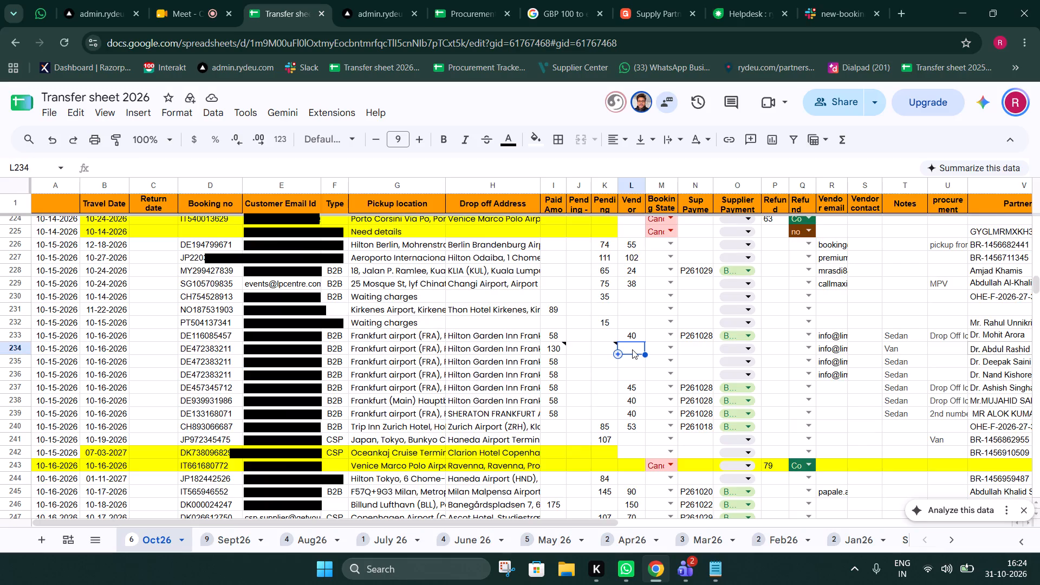
left_click(352, 0)
scroll(535, 434, "down", 4)
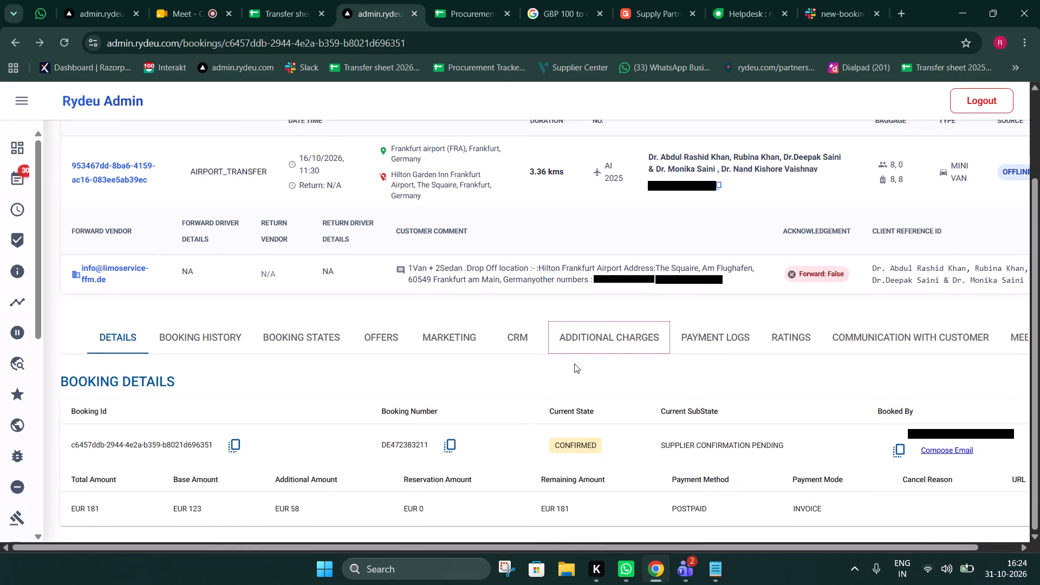
left_click(603, 343)
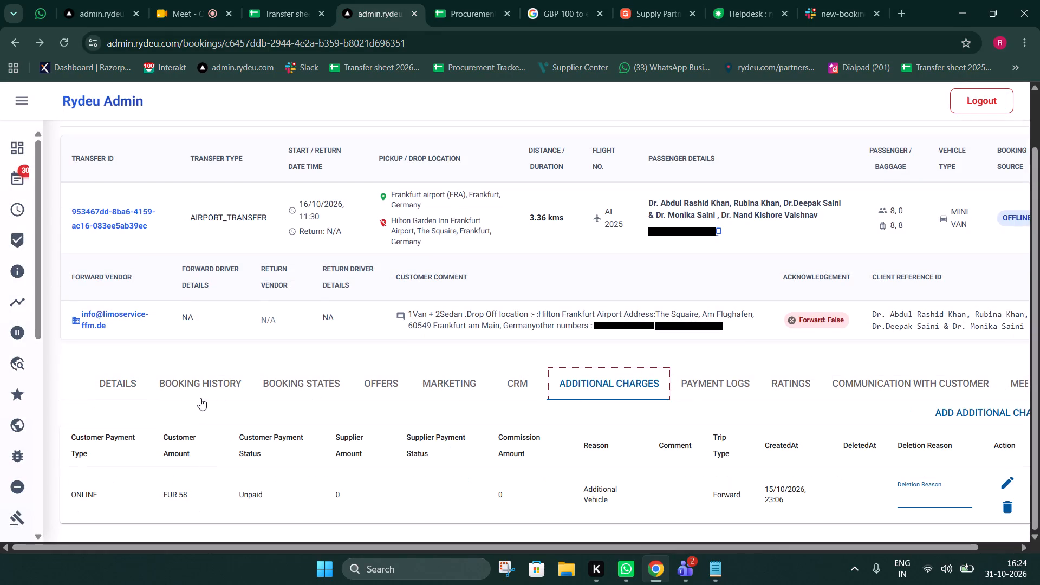
scroll(191, 402, "down", 2)
left_click(130, 385)
scroll(387, 340, "down", 4)
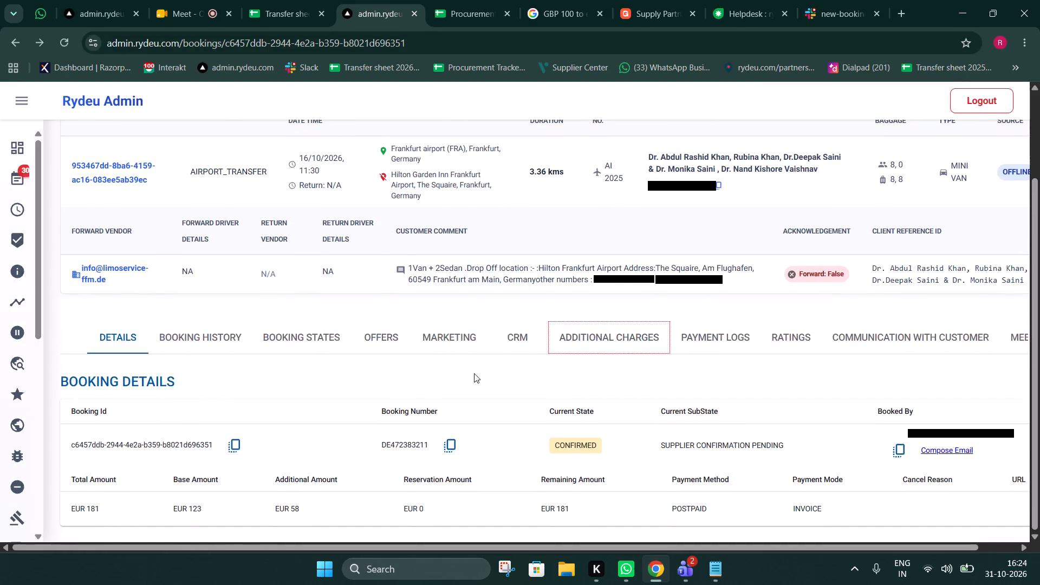
left_click(282, 0)
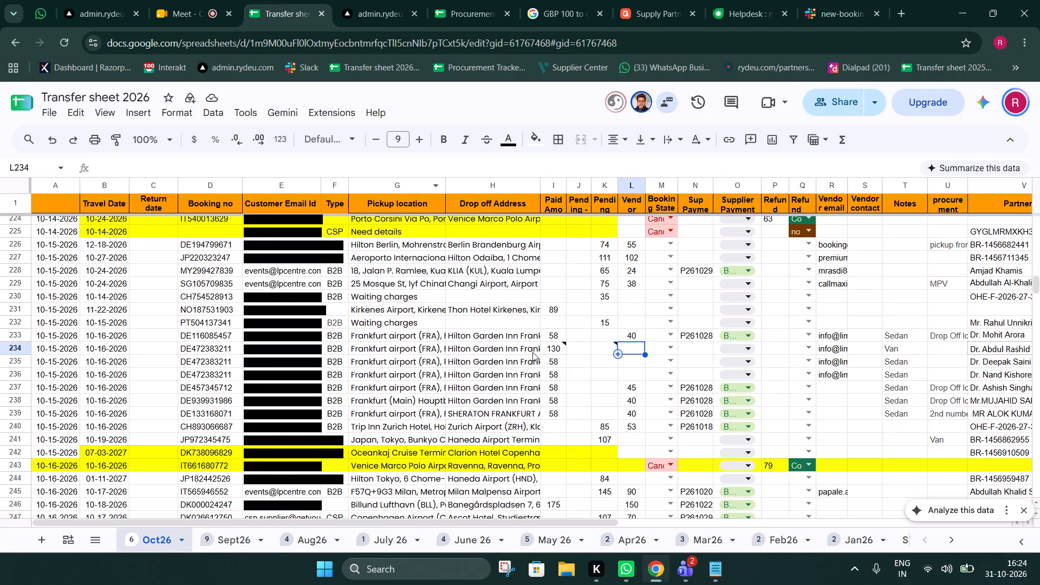
left_click(409, 0)
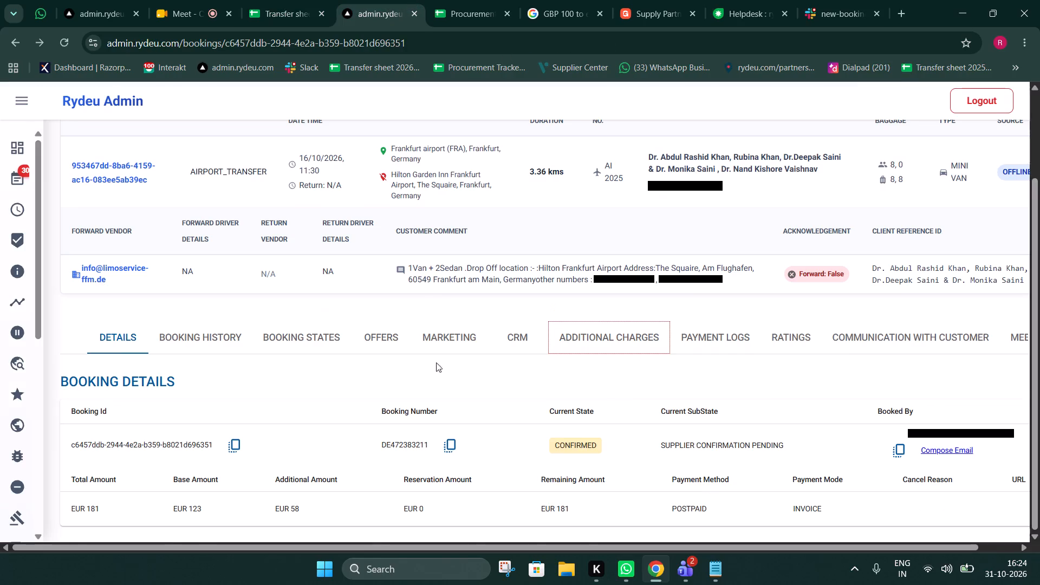
left_click(369, 334)
scroll(369, 334, "down", 6)
left_click(128, 413)
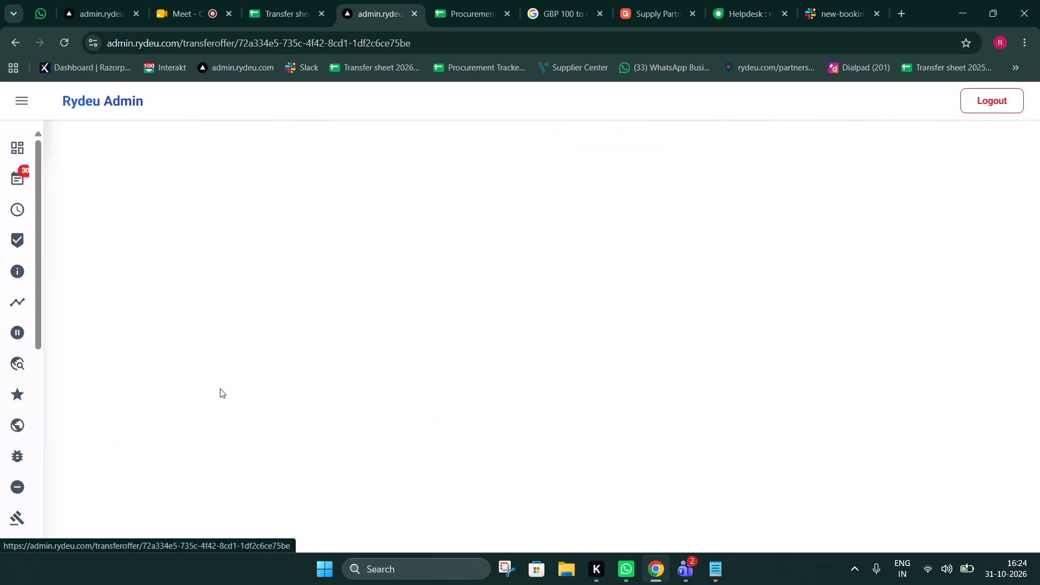
left_click(12, 47)
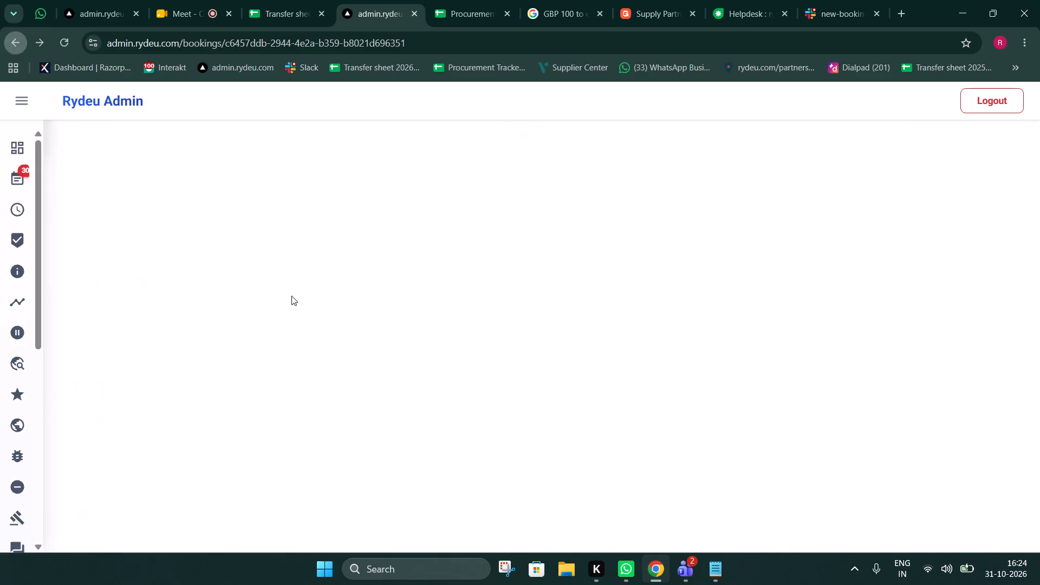
scroll(374, 328, "down", 4)
left_click(389, 337)
scroll(389, 337, "down", 6)
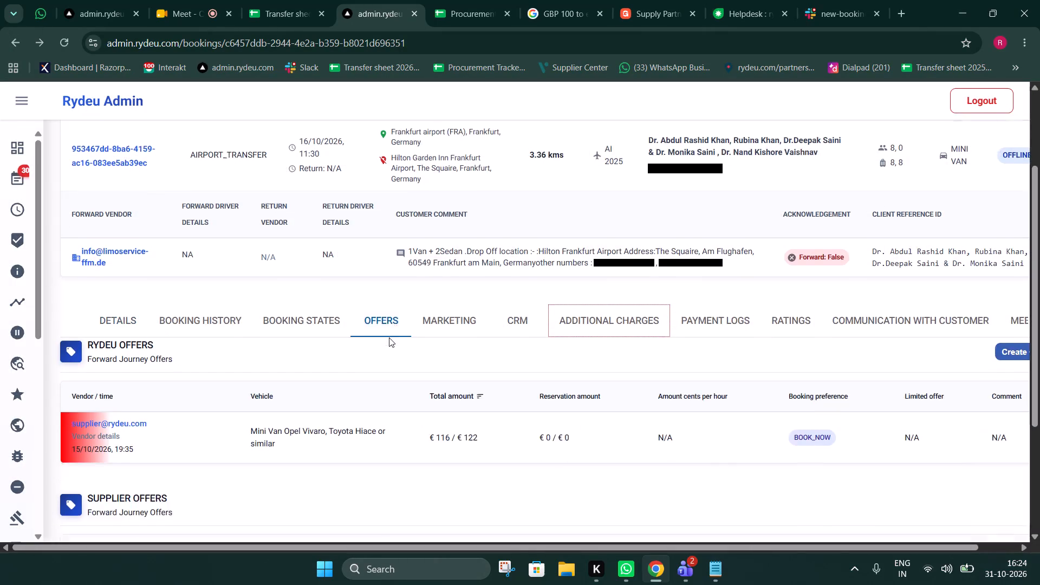
scroll(389, 337, "down", 2)
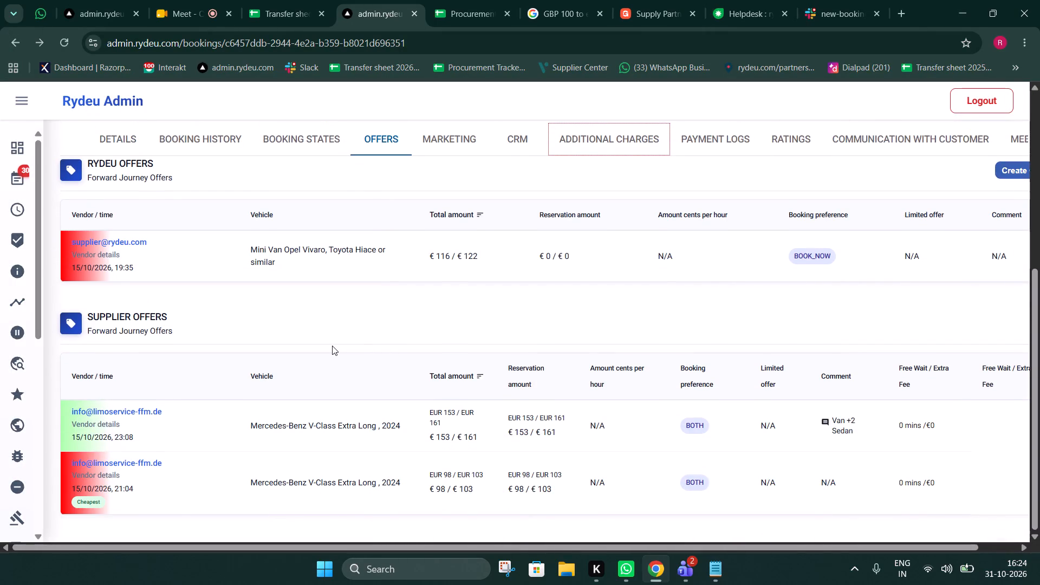
left_click(122, 134)
left_click(331, 0)
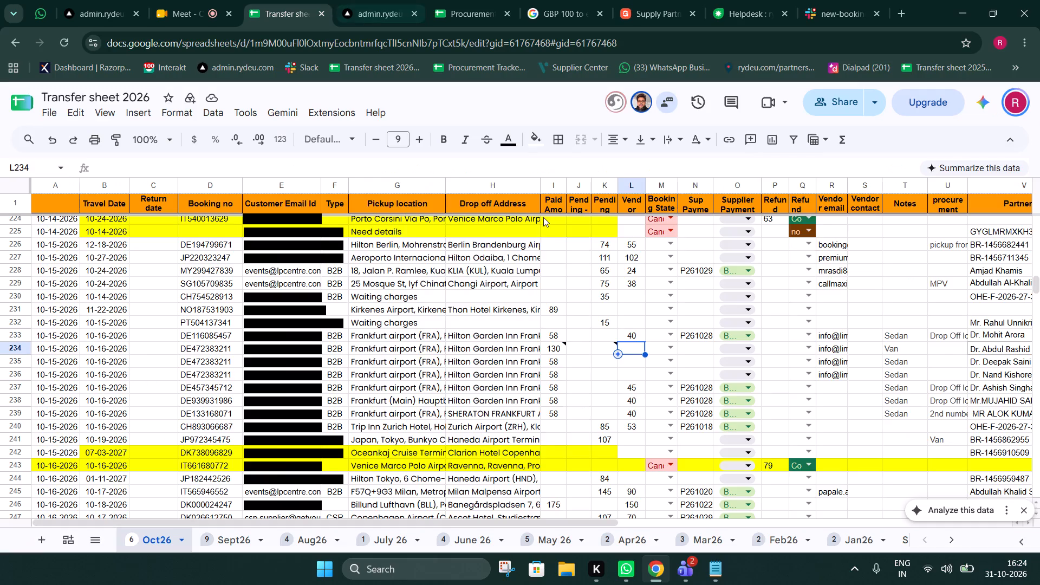
Clear the duplicate vendor emails in rows 235 and 236 of the Oct26 sheet, keeping the one in row 234.
left_click(643, 388)
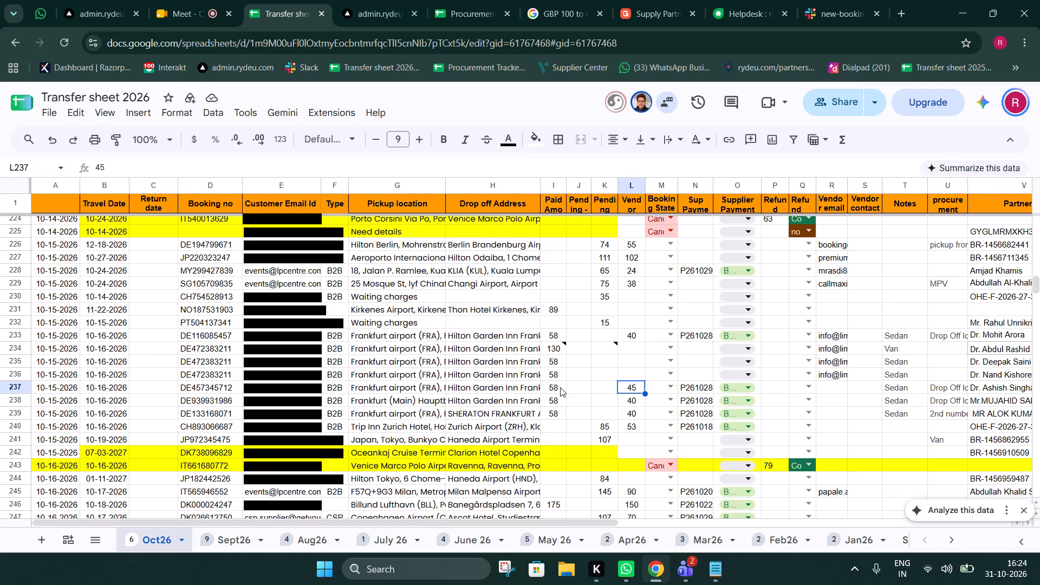
scroll(584, 383, "down", 1)
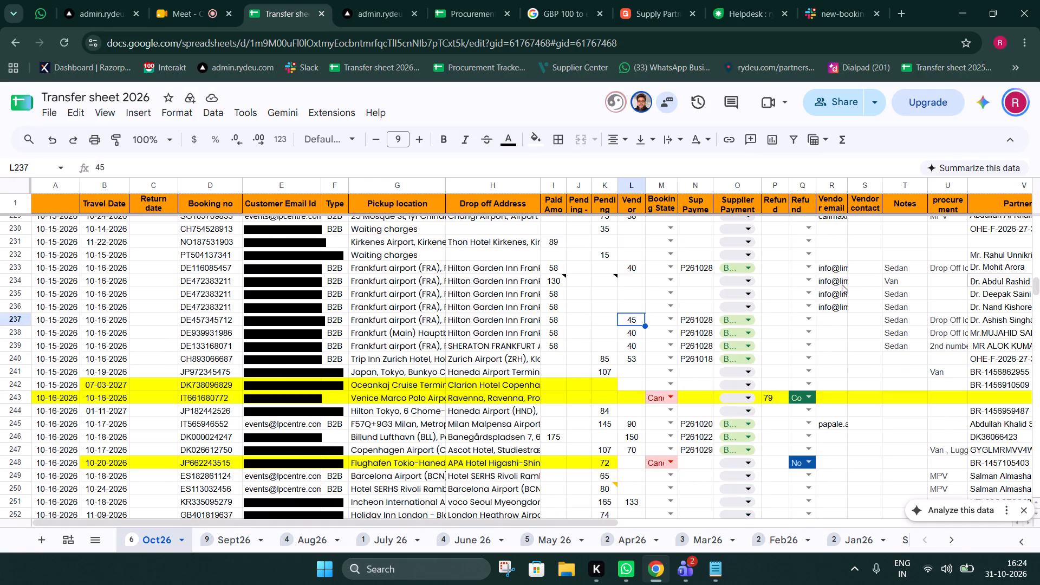
left_click(841, 284)
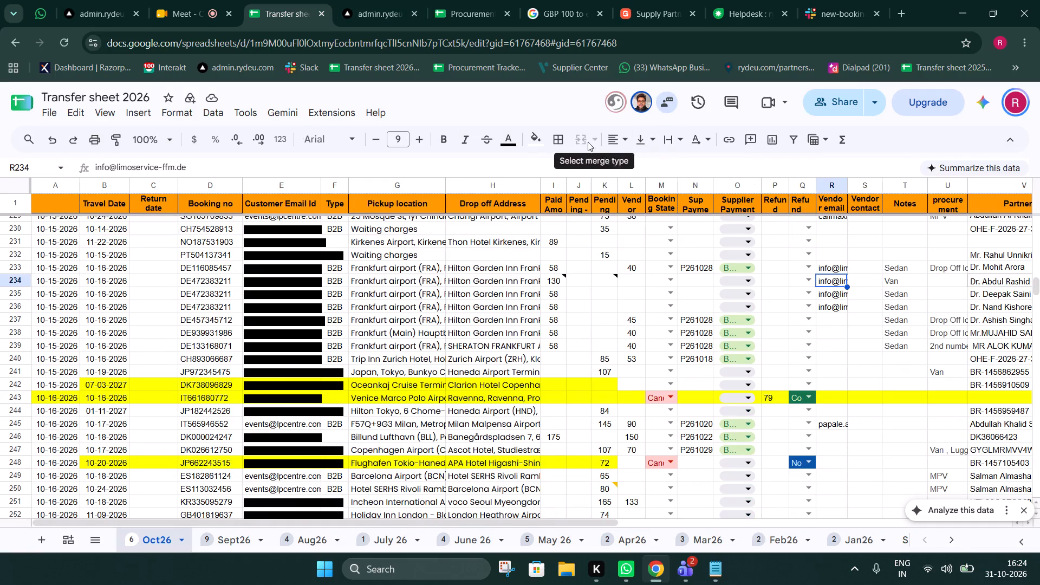
key("shift+Down")
key("shift+Down")
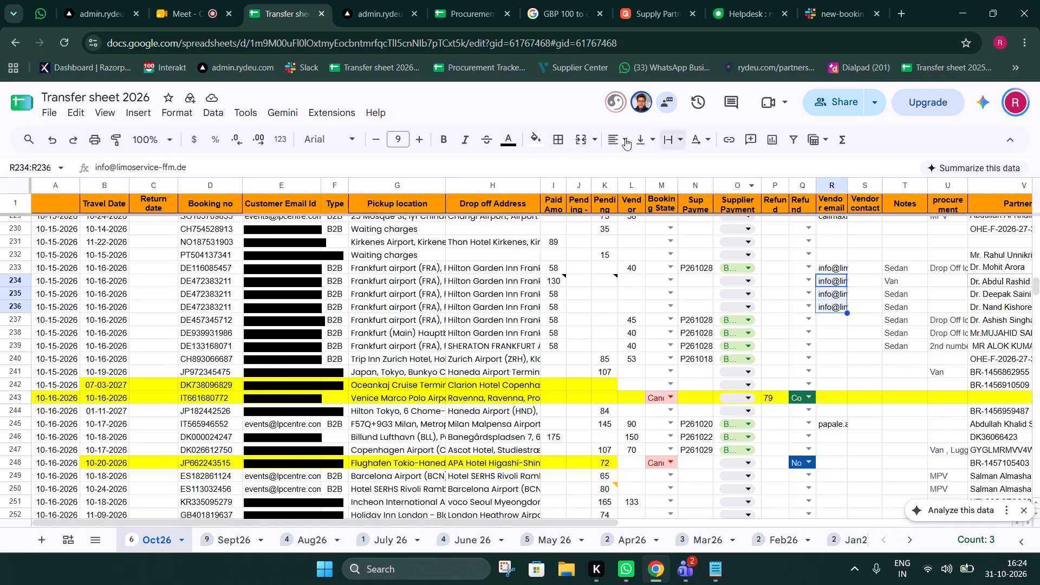
left_click(833, 290)
key("BackSpace")
left_click(829, 307)
key("BackSpace")
left_click(831, 281)
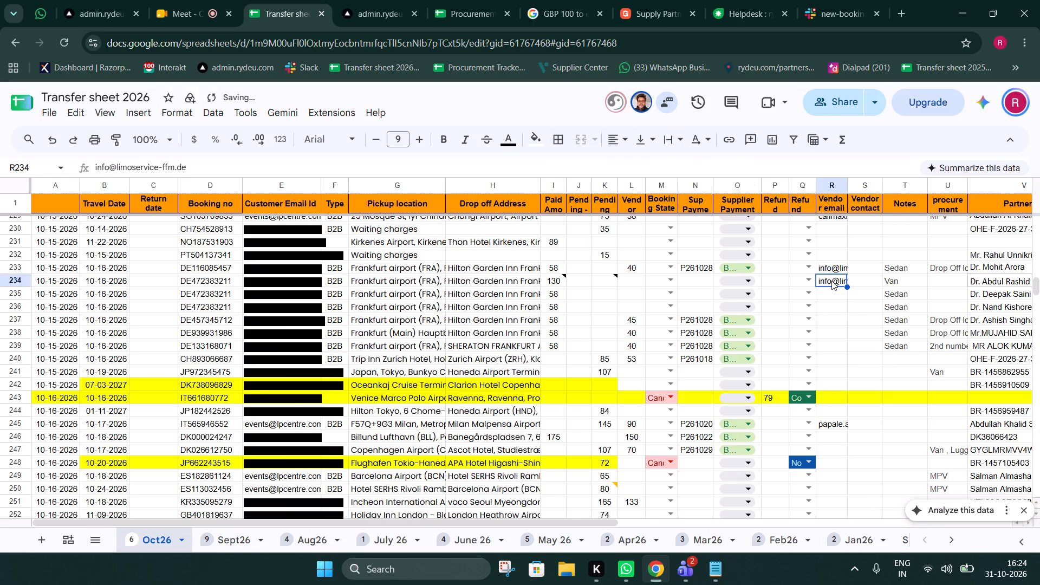
key("shift+Down")
key("shift+Down")
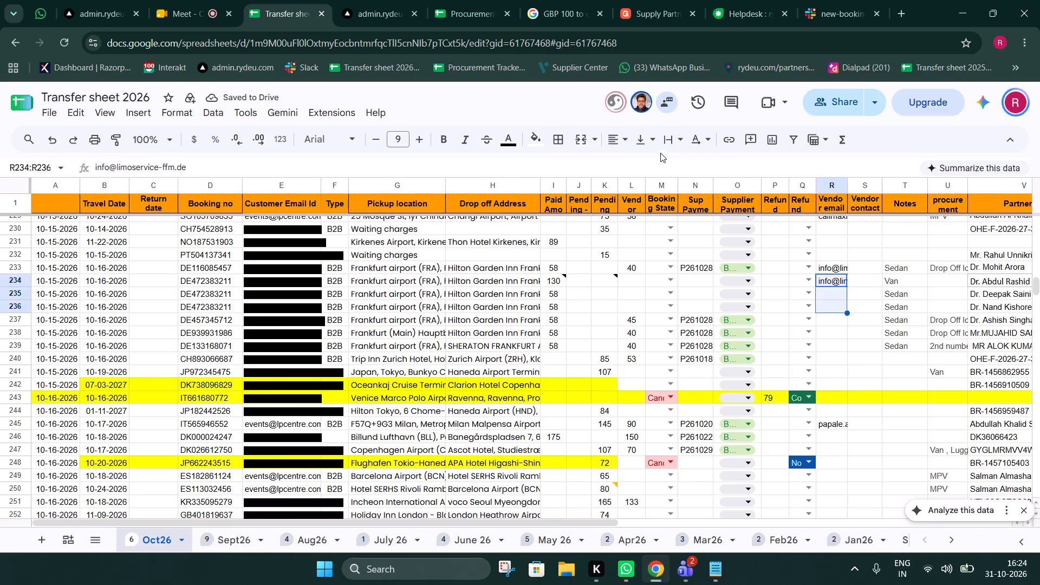
left_click(589, 140)
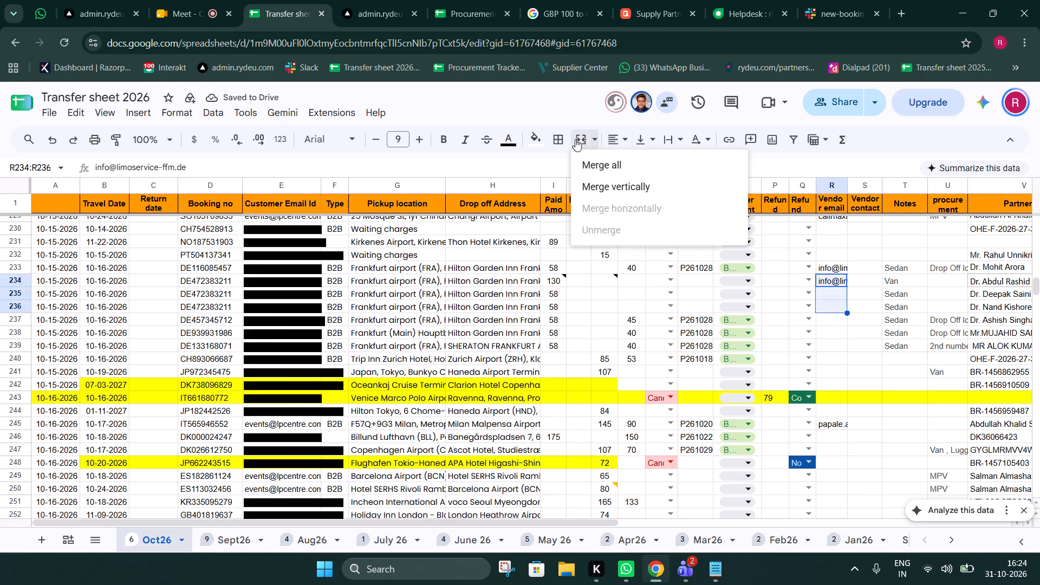
left_click(575, 139)
left_click(829, 324)
left_click(835, 296)
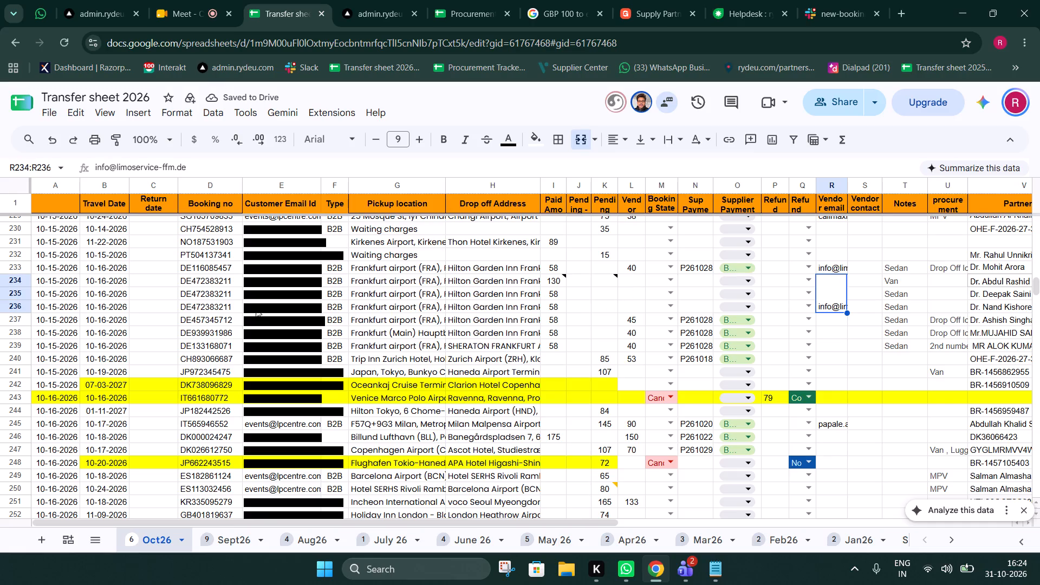
left_click(828, 320)
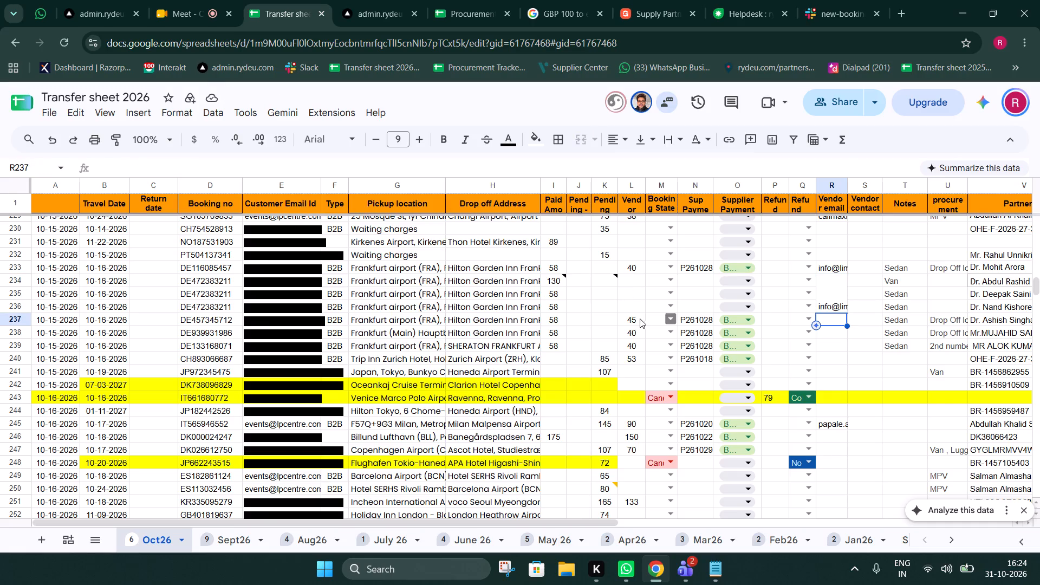
left_click(637, 320)
left_click(232, 321)
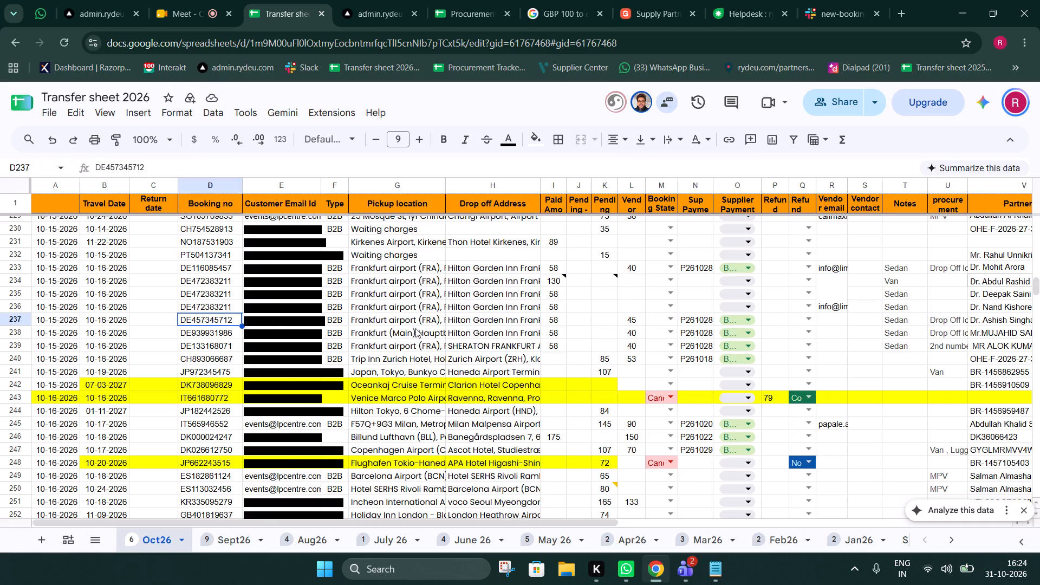
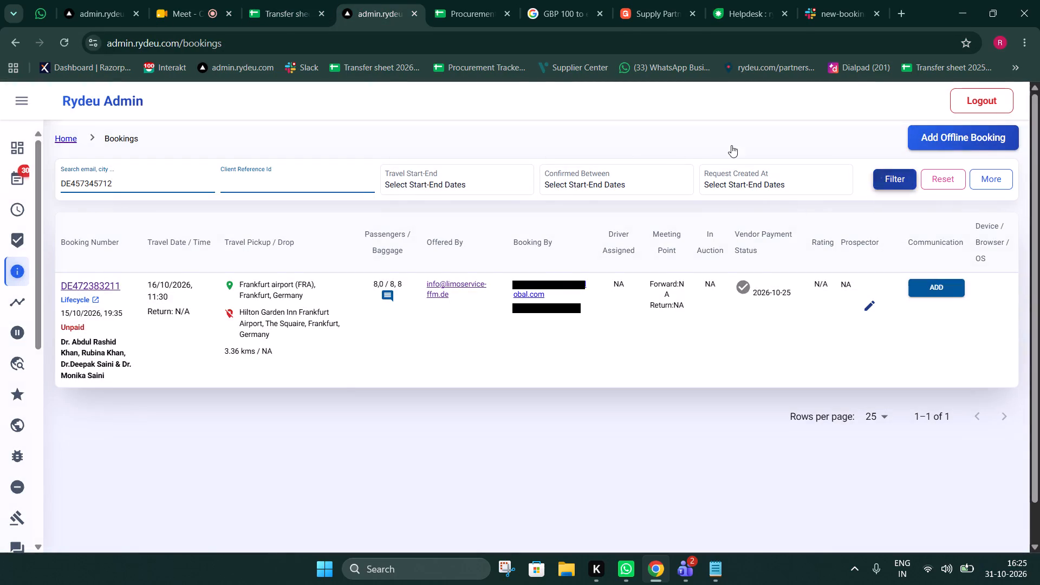
left_click(273, 1)
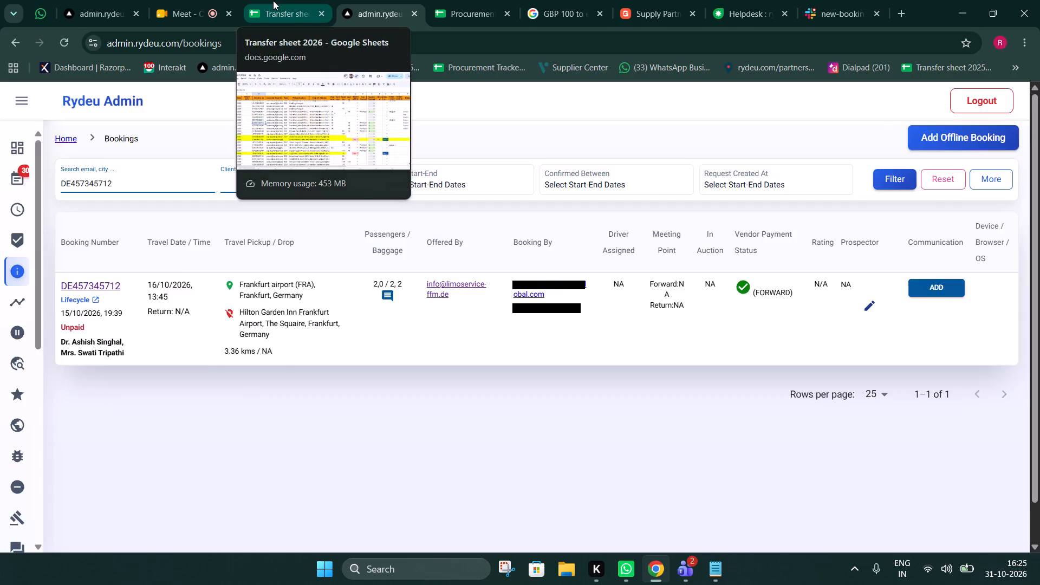
left_click(200, 333)
key("ctrl+c")
left_click(348, 0)
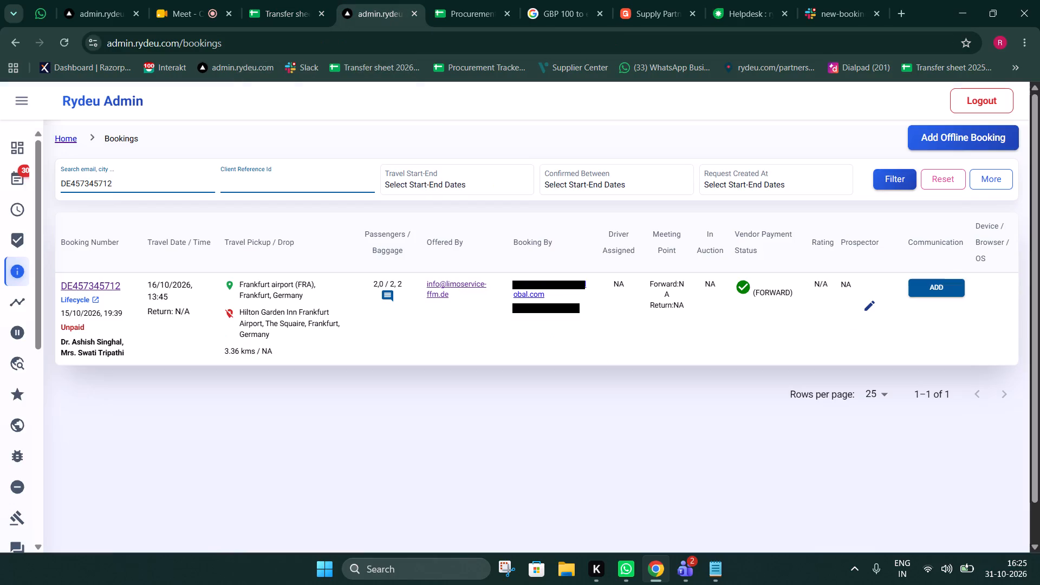
double_click(87, 186)
key("ctrl+v")
left_click(920, 175)
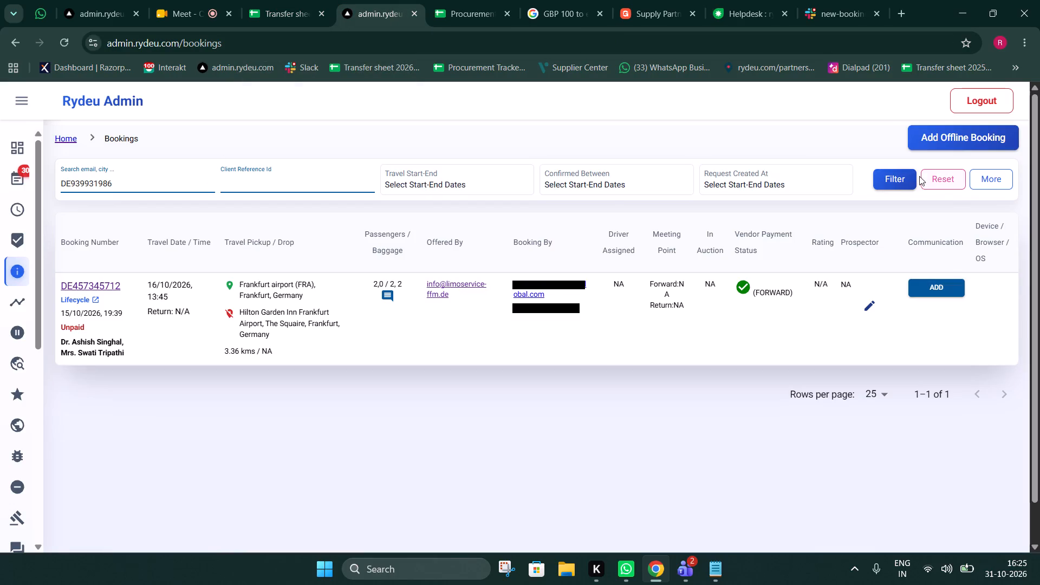
left_click(909, 178)
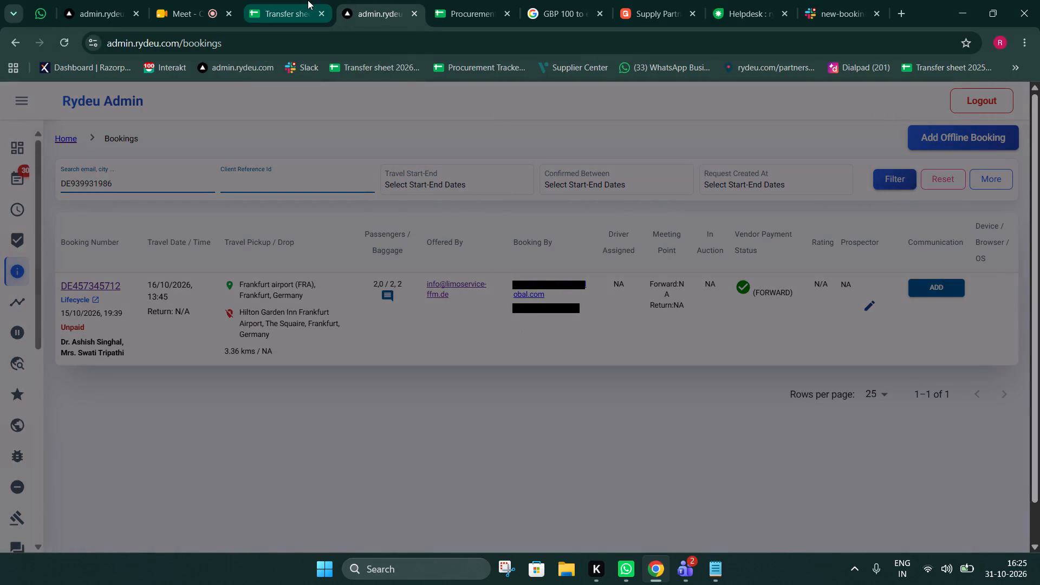
left_click(308, 0)
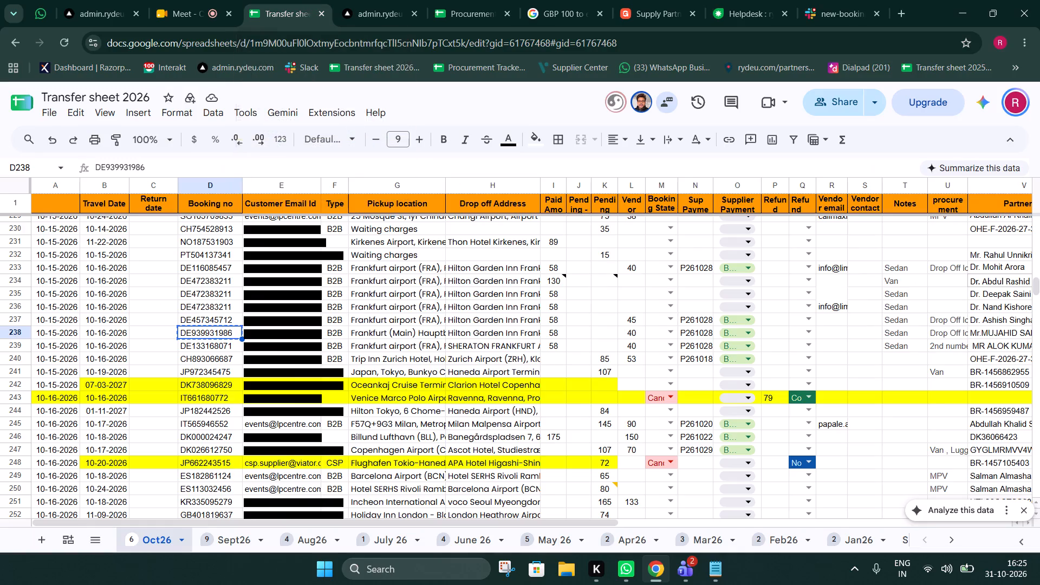
left_click(233, 346)
key("ctrl+c")
left_click(383, 0)
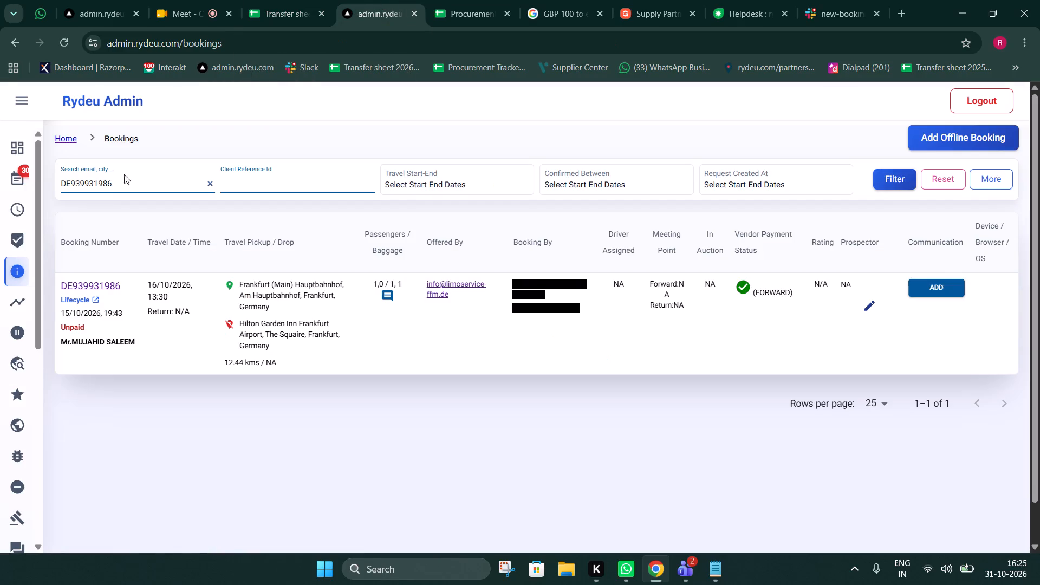
double_click(104, 178)
key("ctrl+v")
left_click(891, 179)
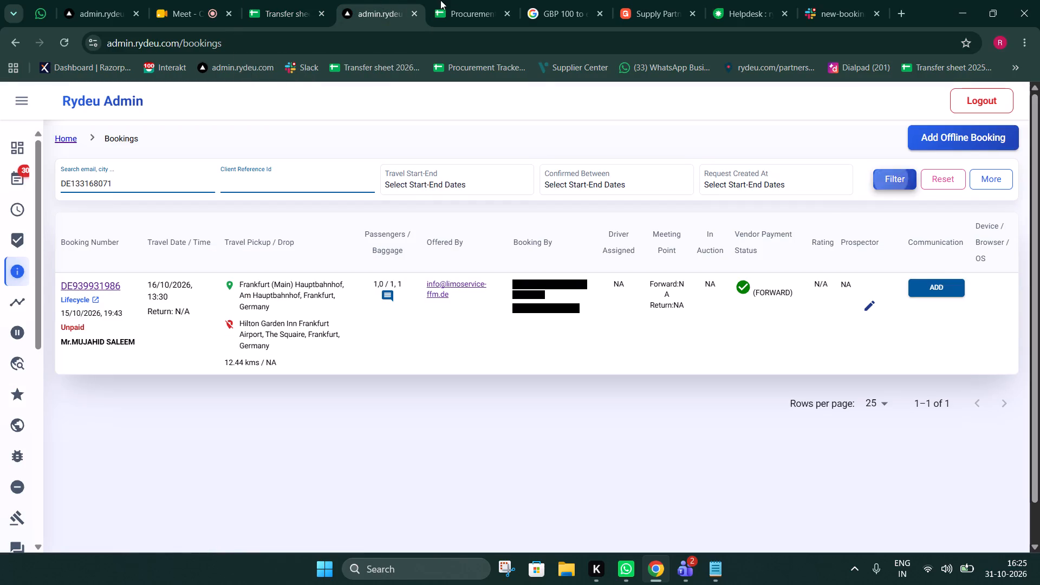
In Transfer sheet 2026, copy the vendor email from row 233 into the vendor email cells of rows 237 to 239.
left_click(294, 0)
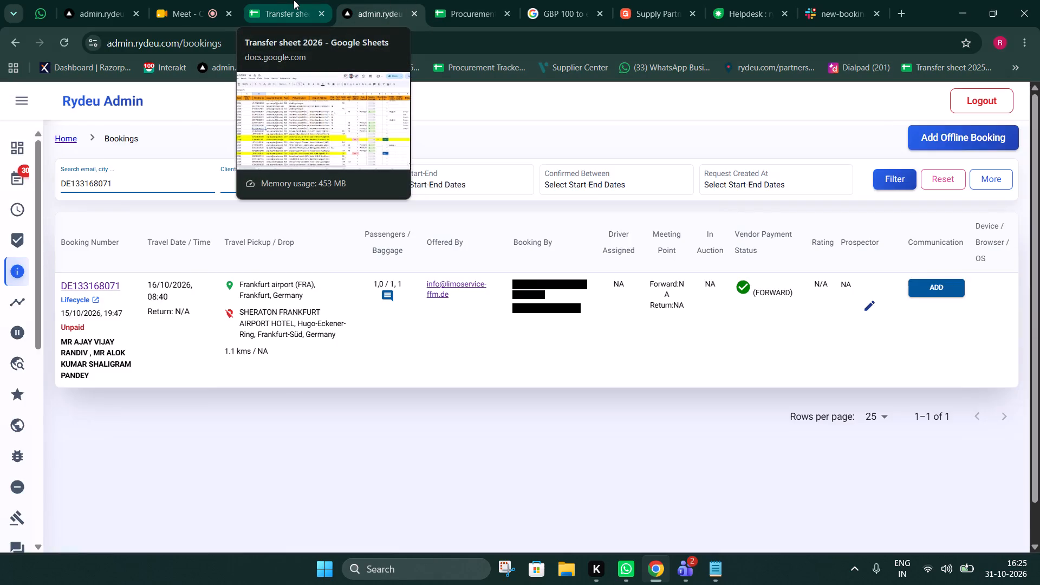
left_click(836, 268)
key("ctrl+c")
left_click(828, 324)
key("ctrl+v")
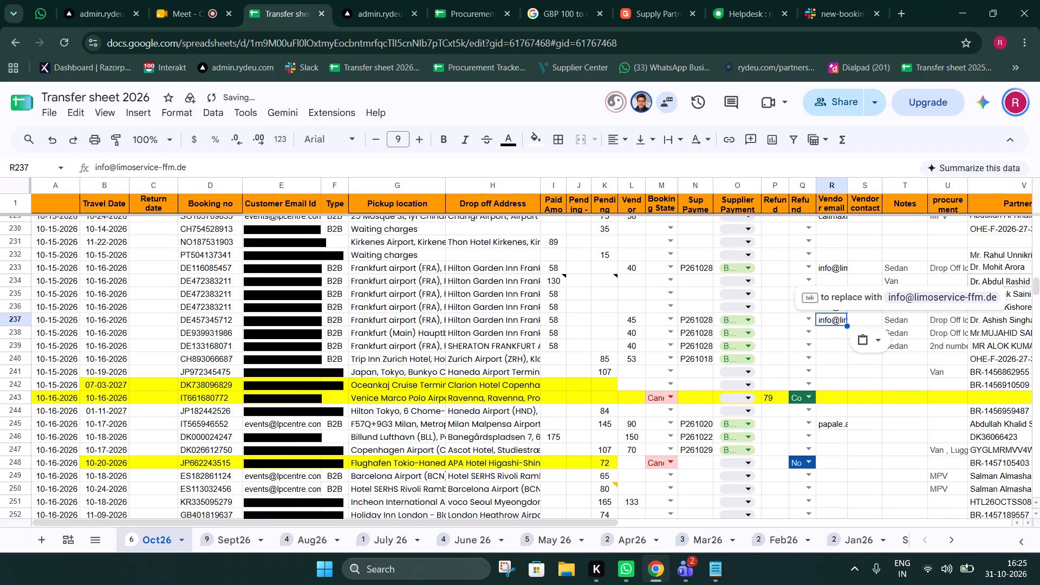
left_click_drag(848, 327, 843, 350)
left_click(835, 361)
left_click(198, 363)
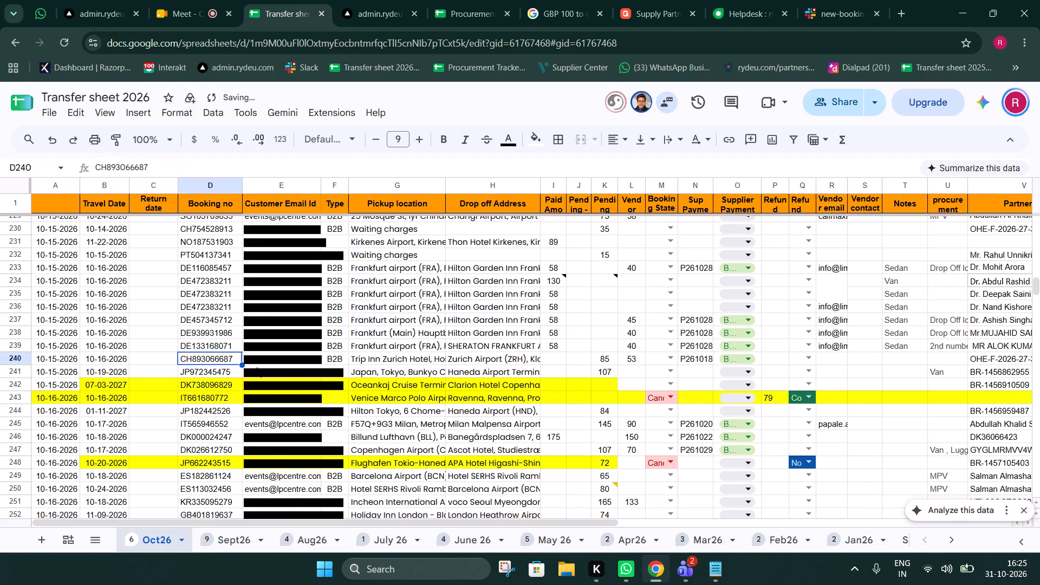
key("ctrl+c")
left_click(409, 0)
double_click(95, 187)
key("ctrl+v")
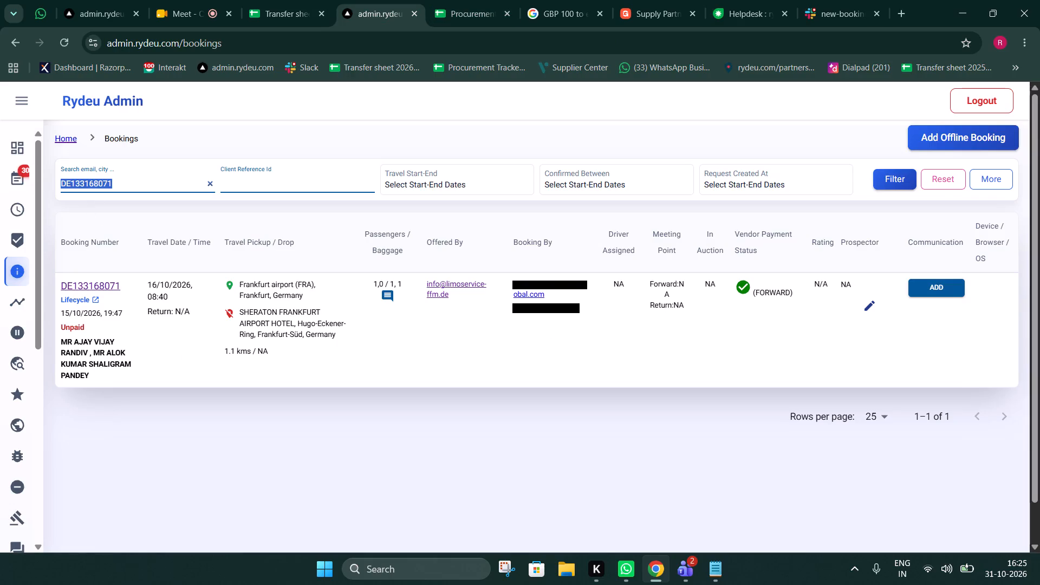
left_click(885, 179)
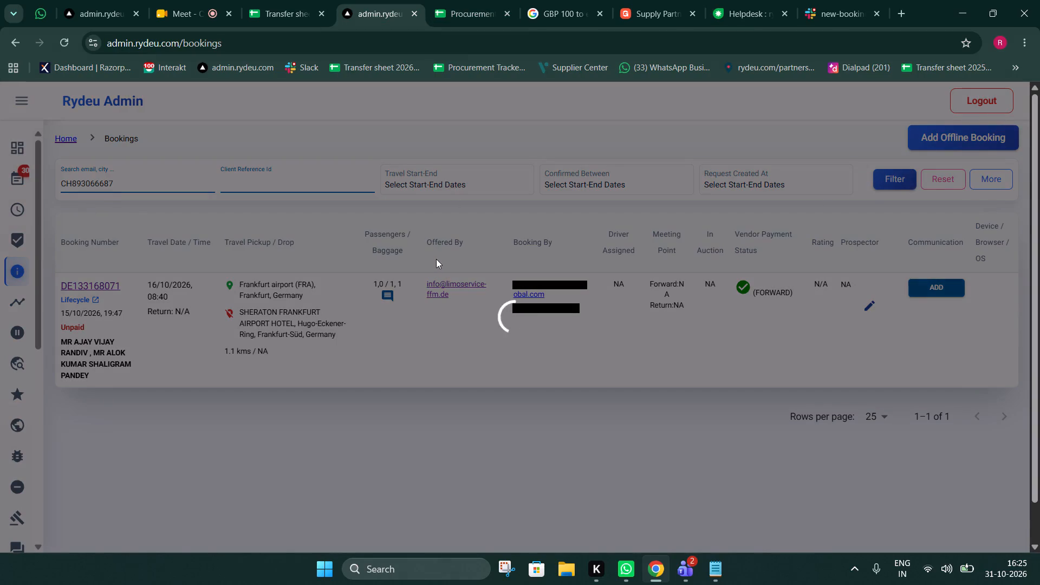
left_click_drag(440, 298, 422, 283)
key("ctrl+c")
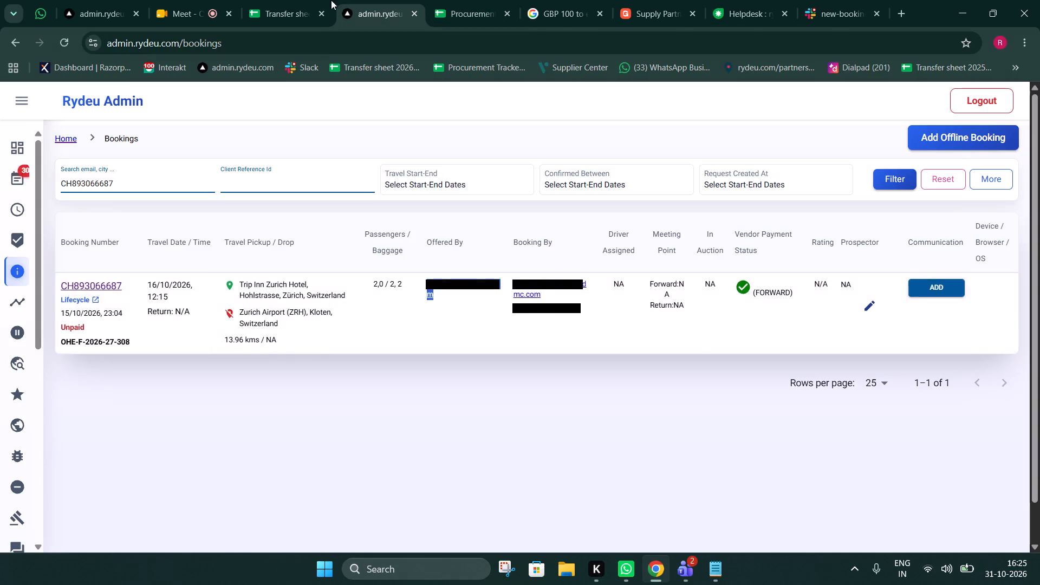
left_click(313, 0)
double_click(833, 356)
key("ctrl+v")
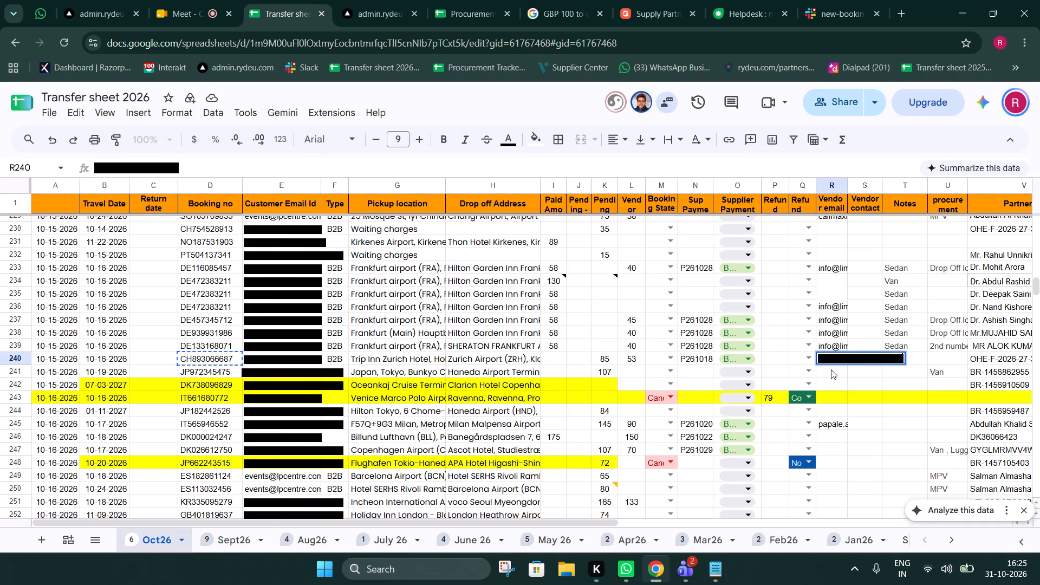
left_click(831, 369)
left_click(225, 368)
key("ctrl+c")
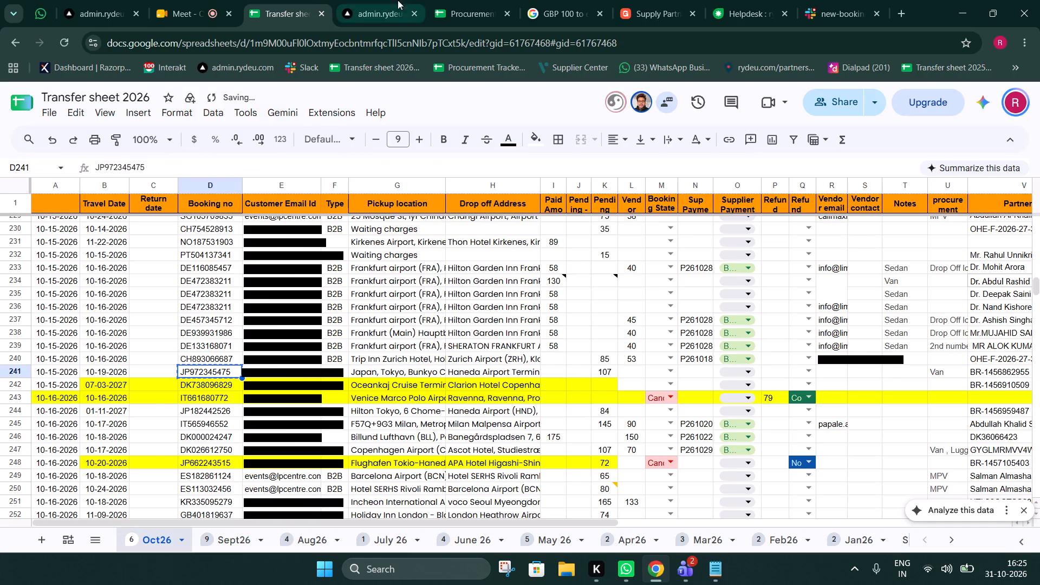
left_click(393, 0)
double_click(99, 181)
key("ctrl+v")
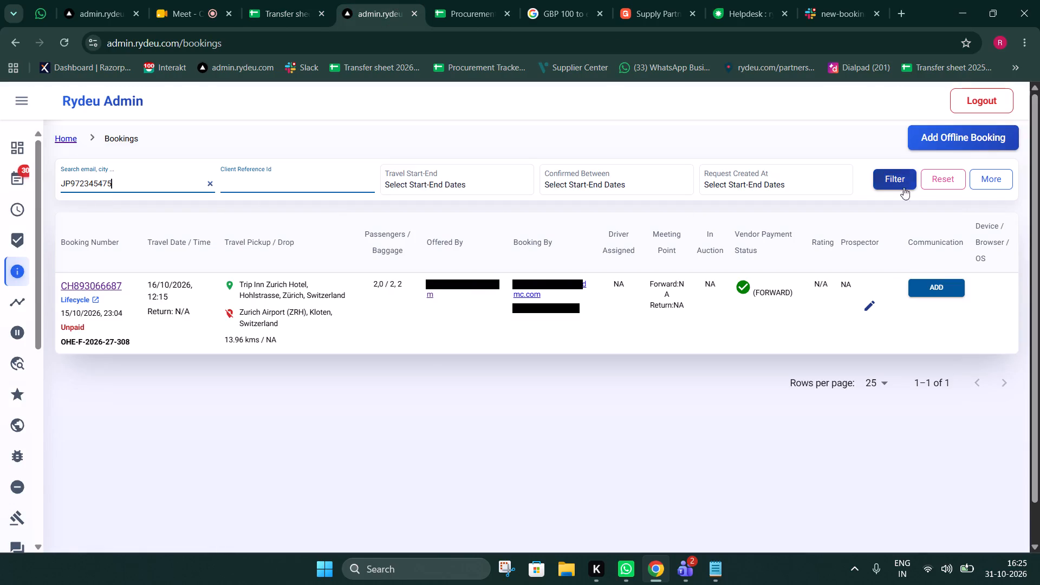
left_click(892, 184)
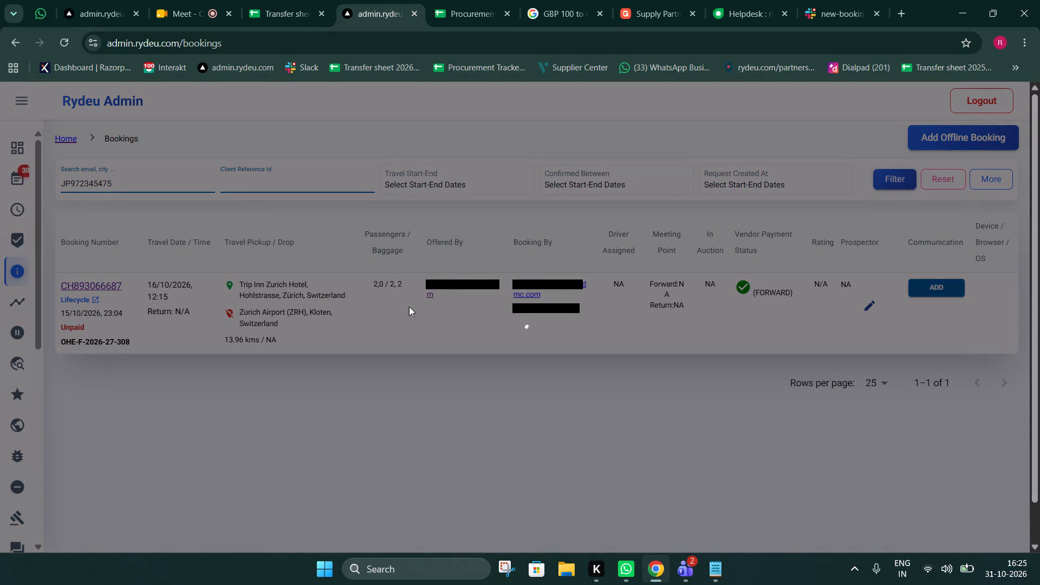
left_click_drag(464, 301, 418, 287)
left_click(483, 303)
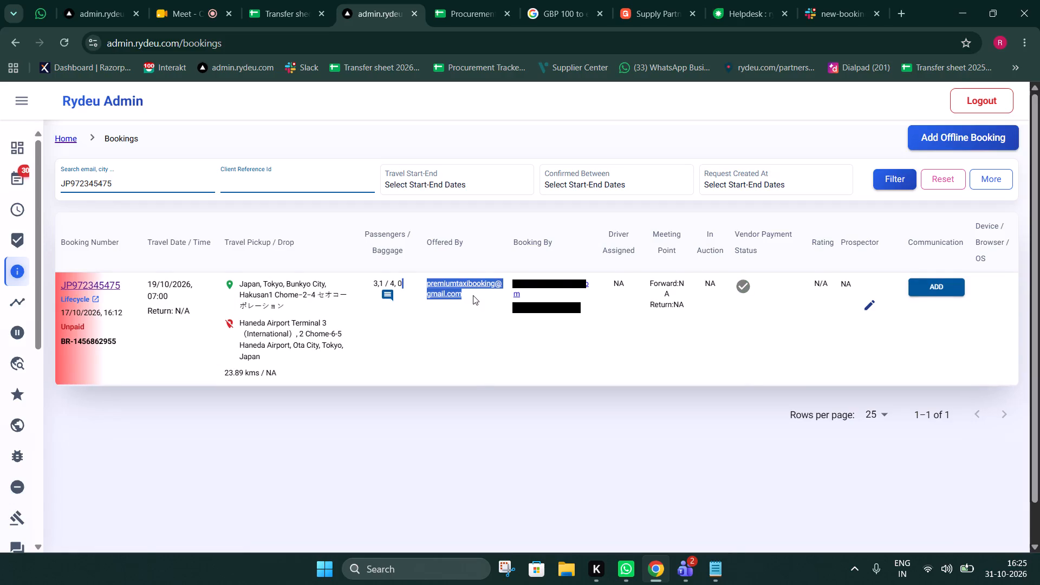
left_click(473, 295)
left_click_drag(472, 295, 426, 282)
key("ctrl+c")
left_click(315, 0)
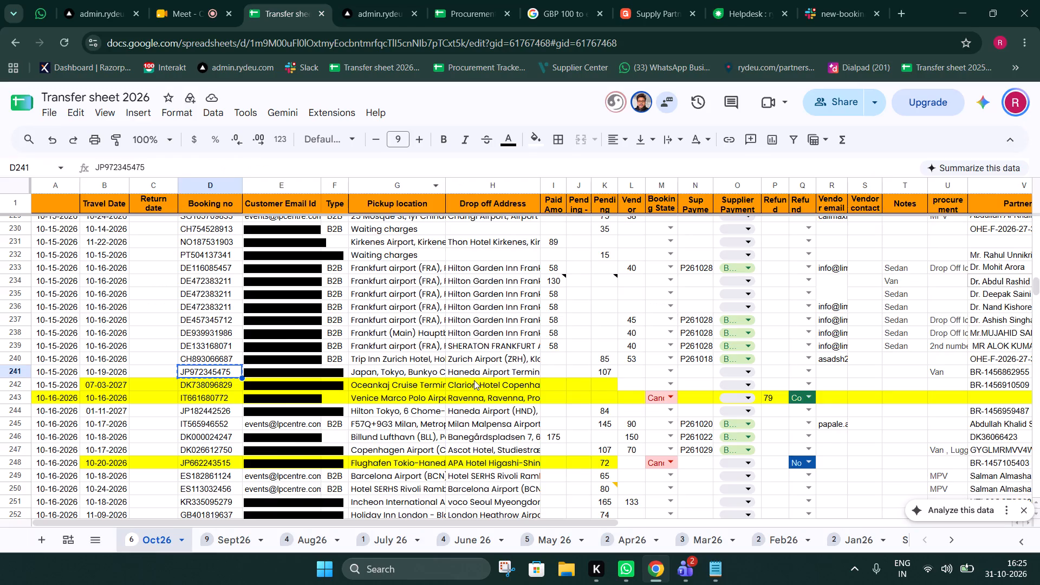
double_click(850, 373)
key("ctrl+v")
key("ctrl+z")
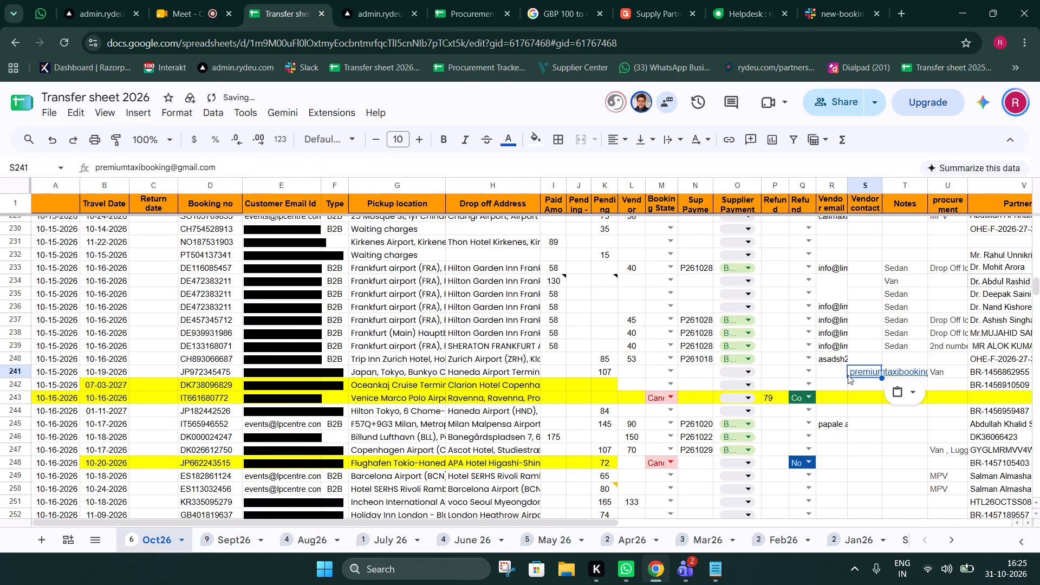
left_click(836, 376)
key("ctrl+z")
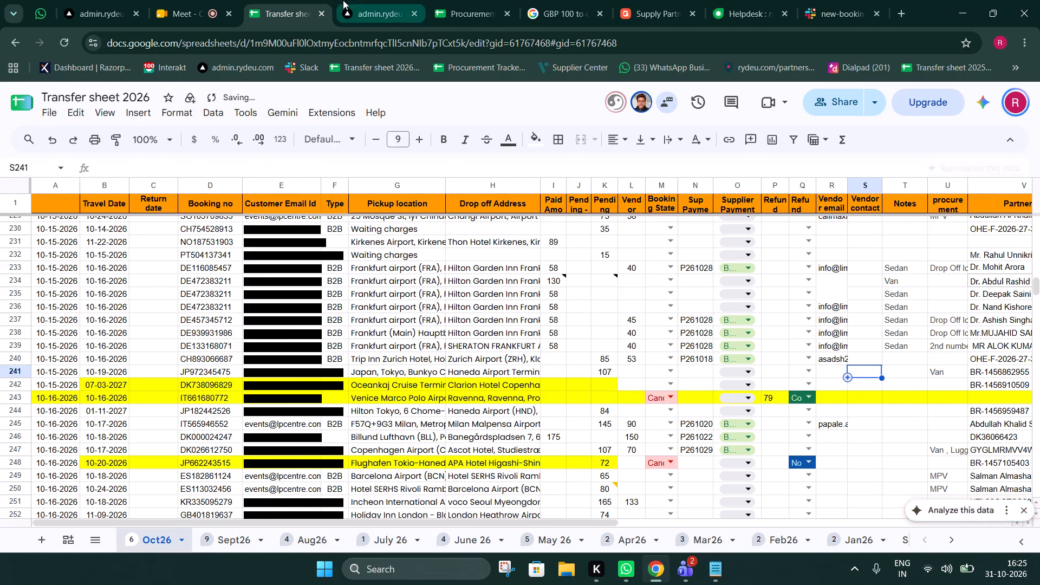
left_click(357, 0)
left_click(86, 279)
scroll(422, 279, "down", 5)
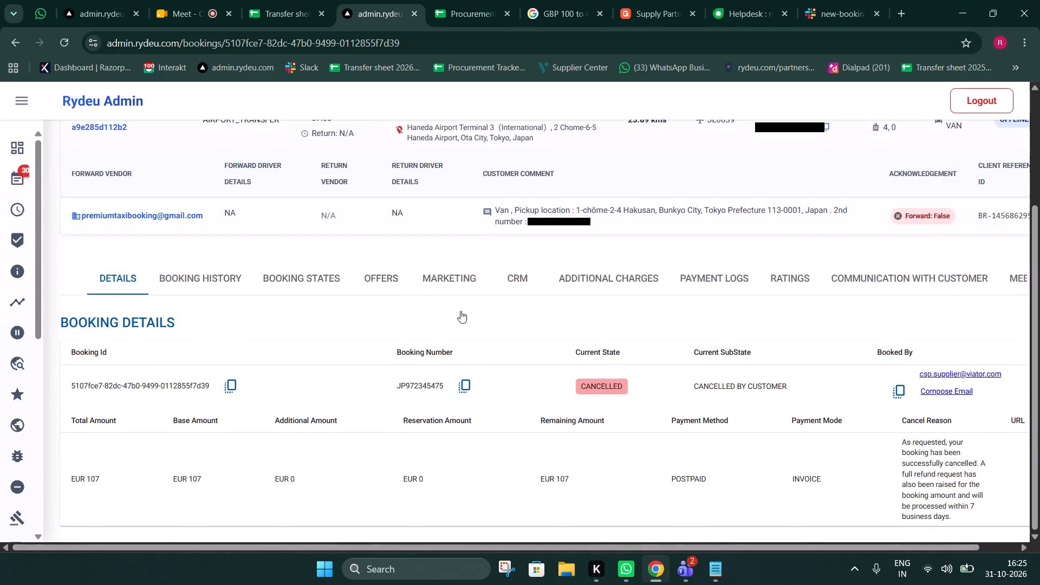
double_click(418, 389)
key("ctrl+c")
left_click(450, 0)
key("ctrl+f")
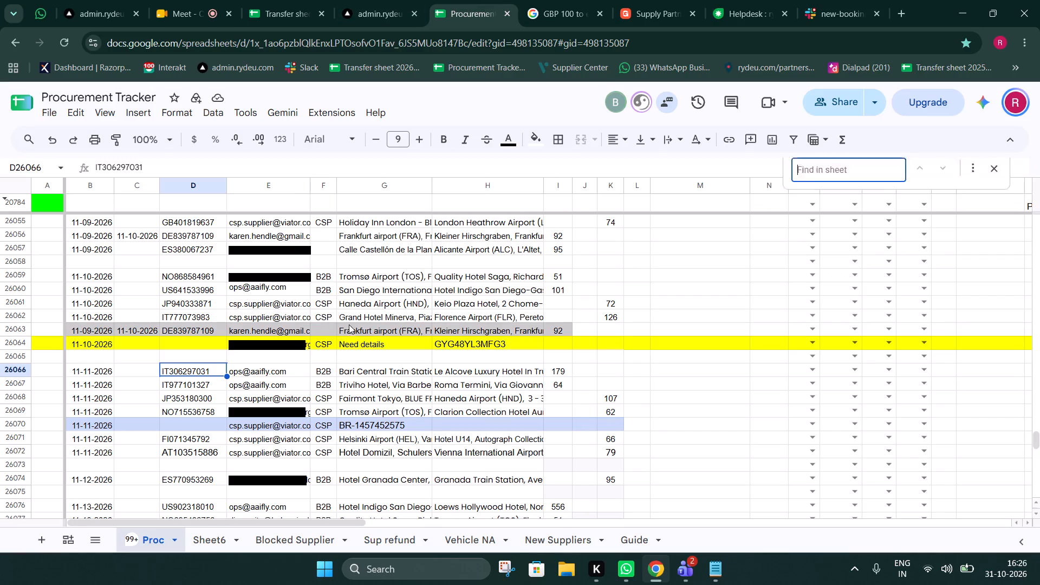
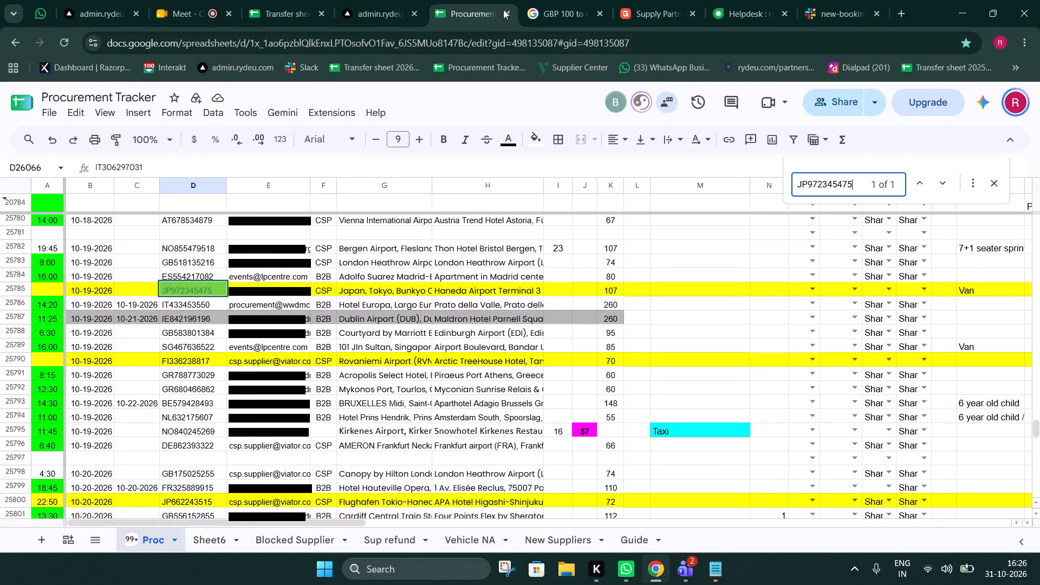
left_click(380, 0)
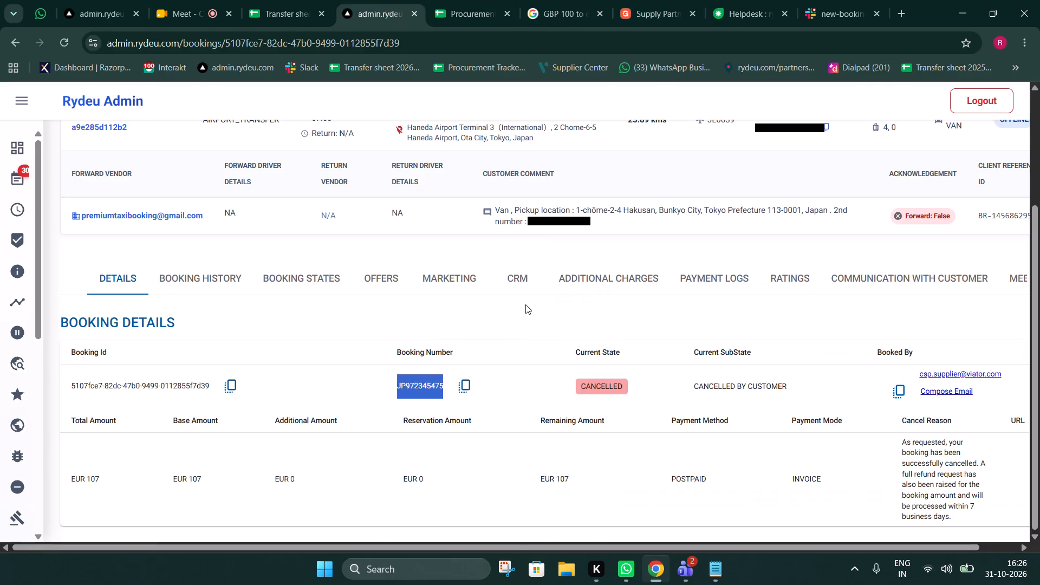
left_click(513, 336)
left_click_drag(974, 219, 1023, 221)
key("ctrl+c")
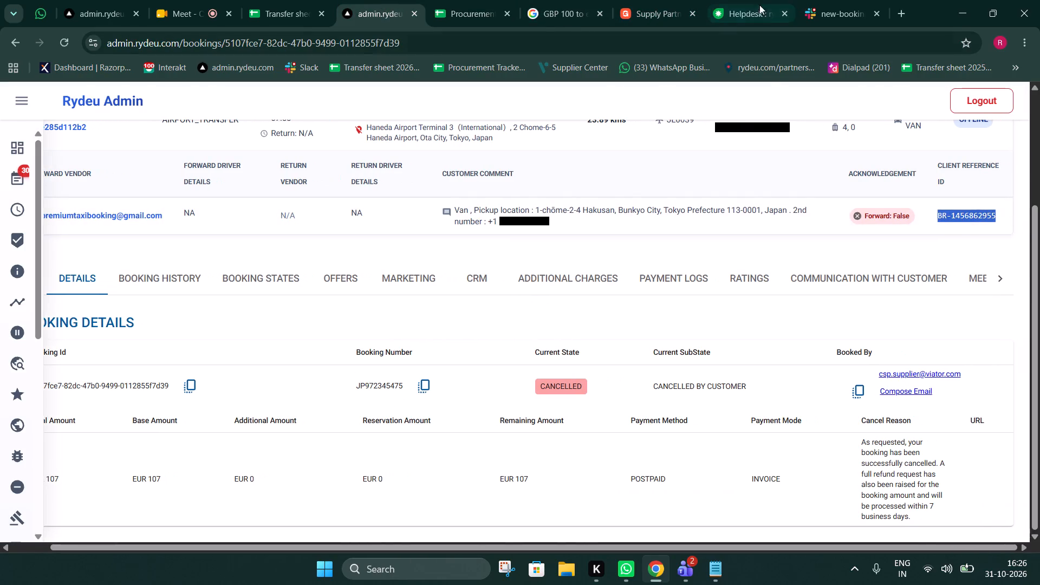
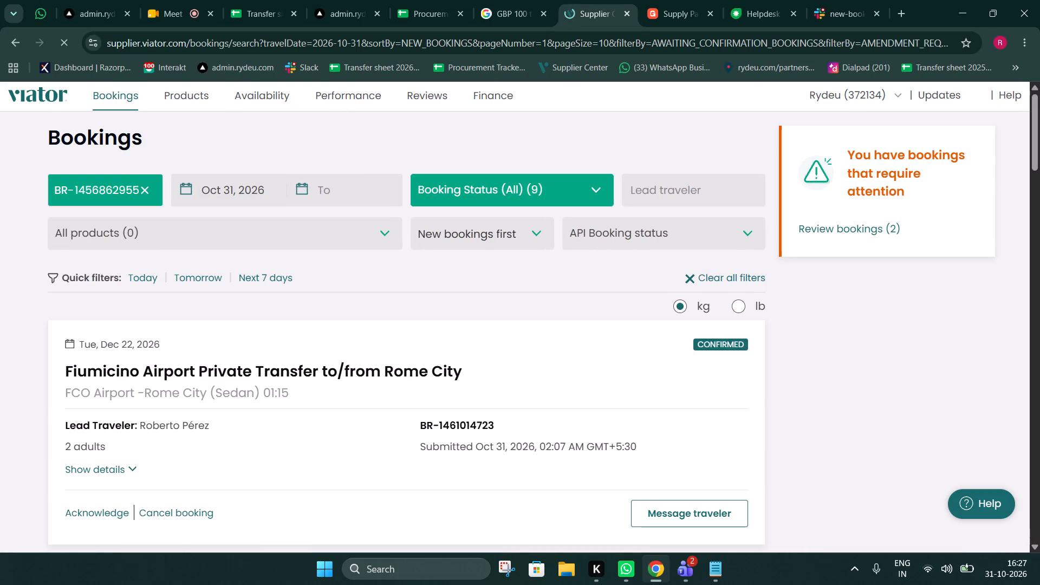
scroll(556, 289, "down", 1)
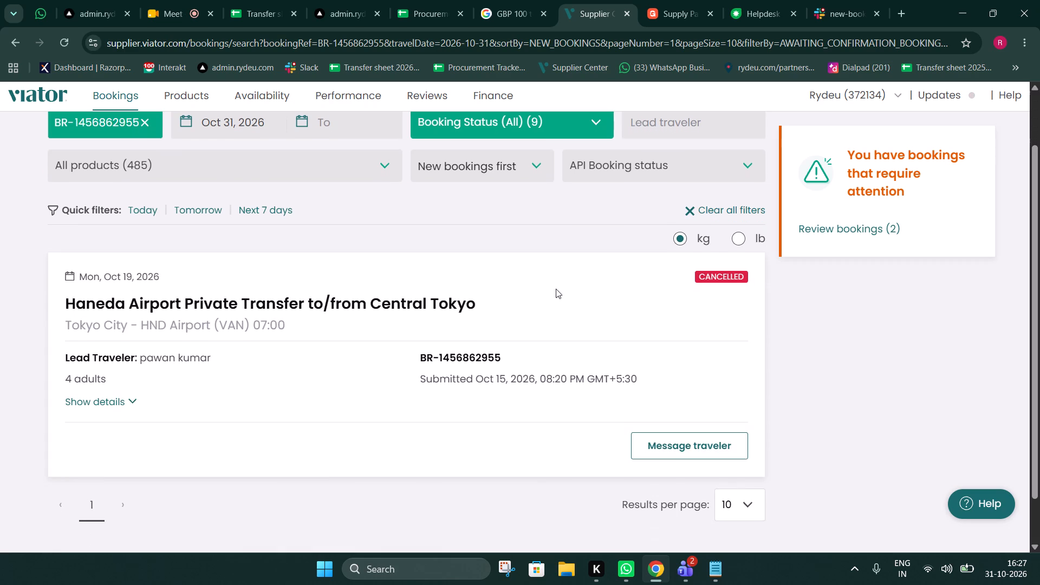
left_click(303, 0)
left_click(328, 0)
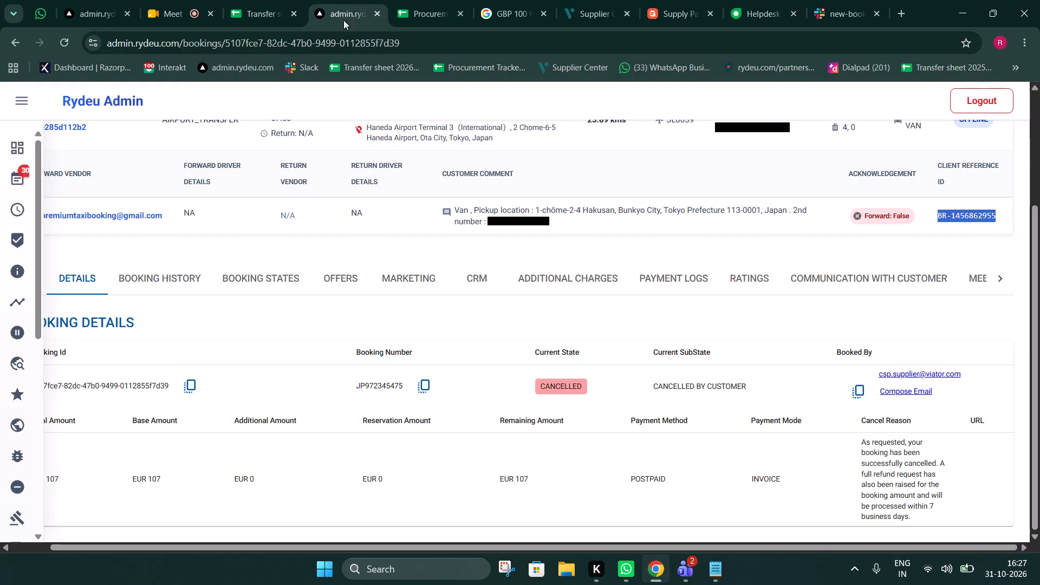
left_click(456, 230)
left_click(279, 287)
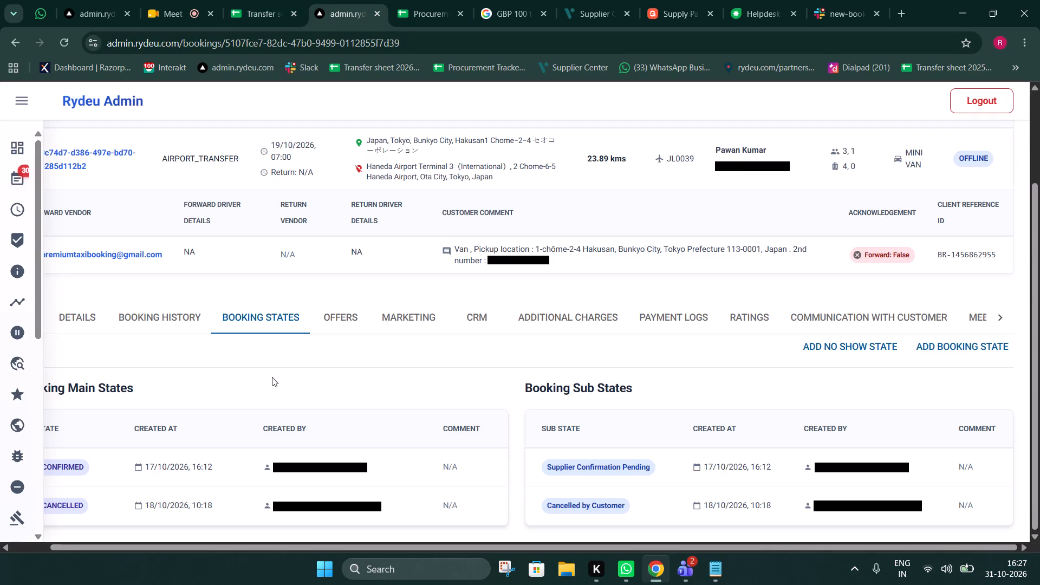
left_click(80, 314)
left_click(278, 0)
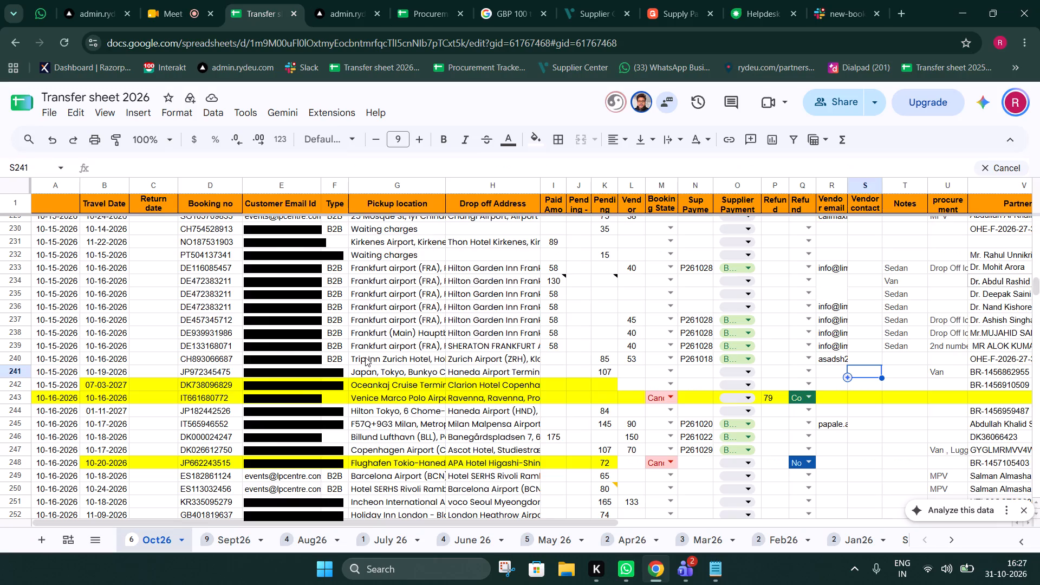
left_click(0, 369)
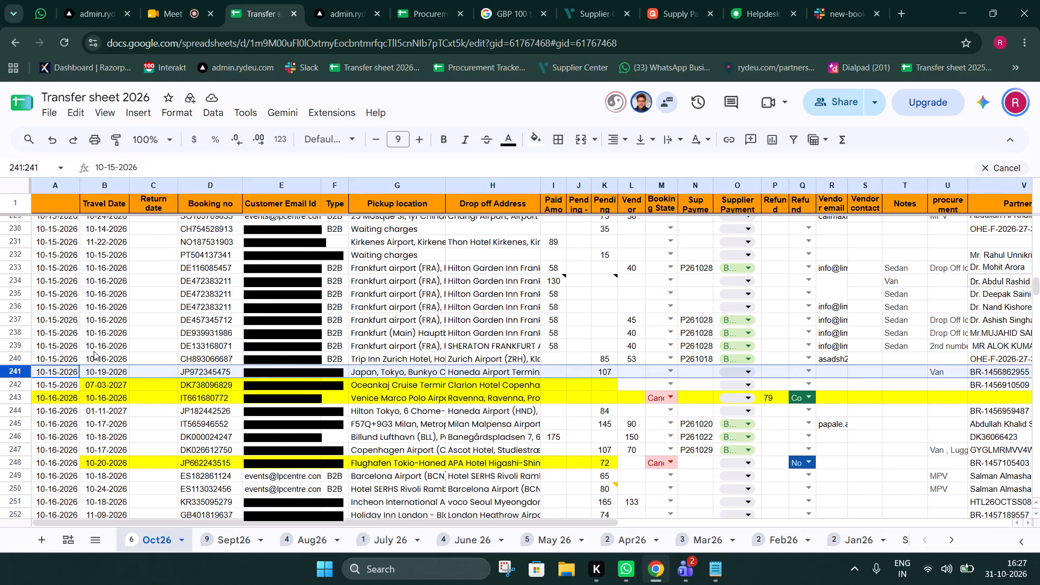
left_click(536, 140)
left_click(583, 198)
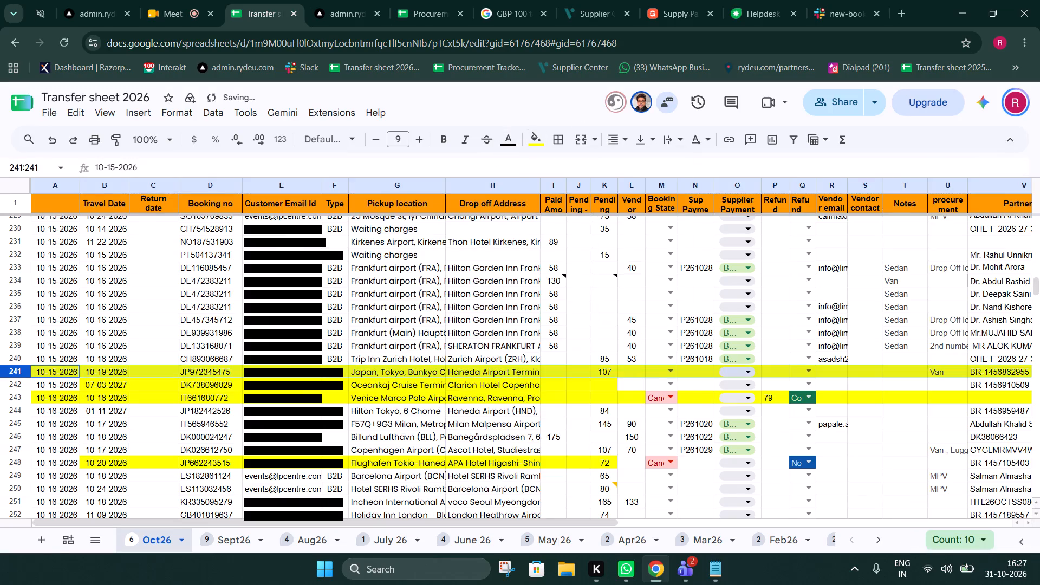
Set row 241's booking state to Cancelled by Customer and its refund status to the brown option beginning with "no".
left_click(666, 369)
left_click(689, 401)
left_click(807, 372)
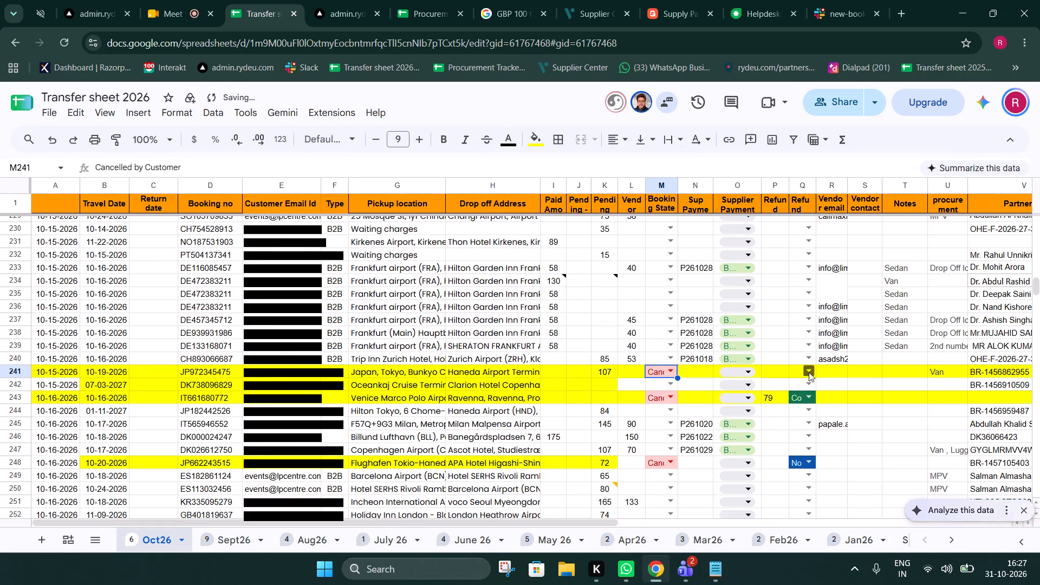
left_click(831, 441)
left_click(606, 370)
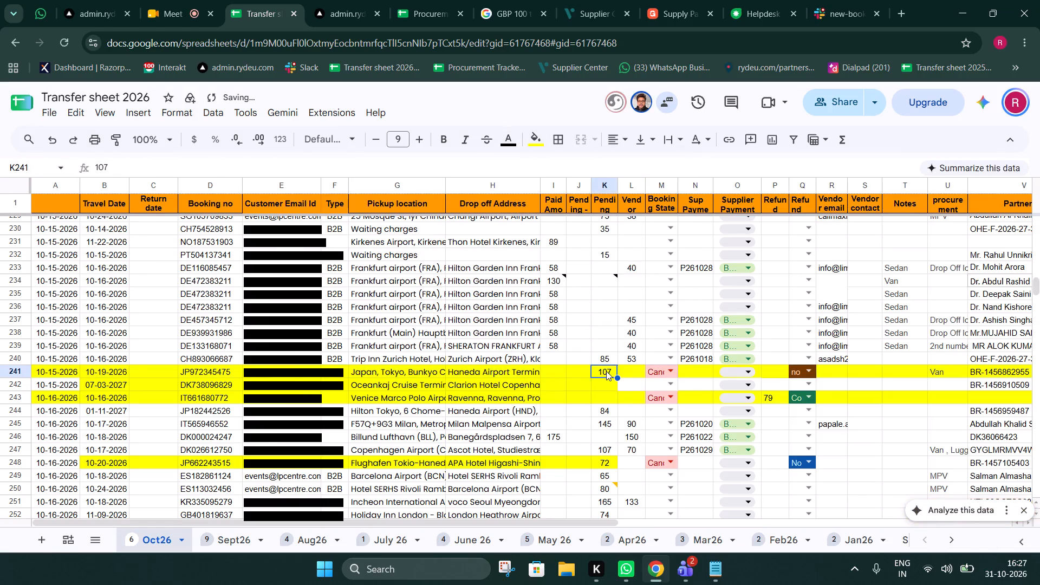
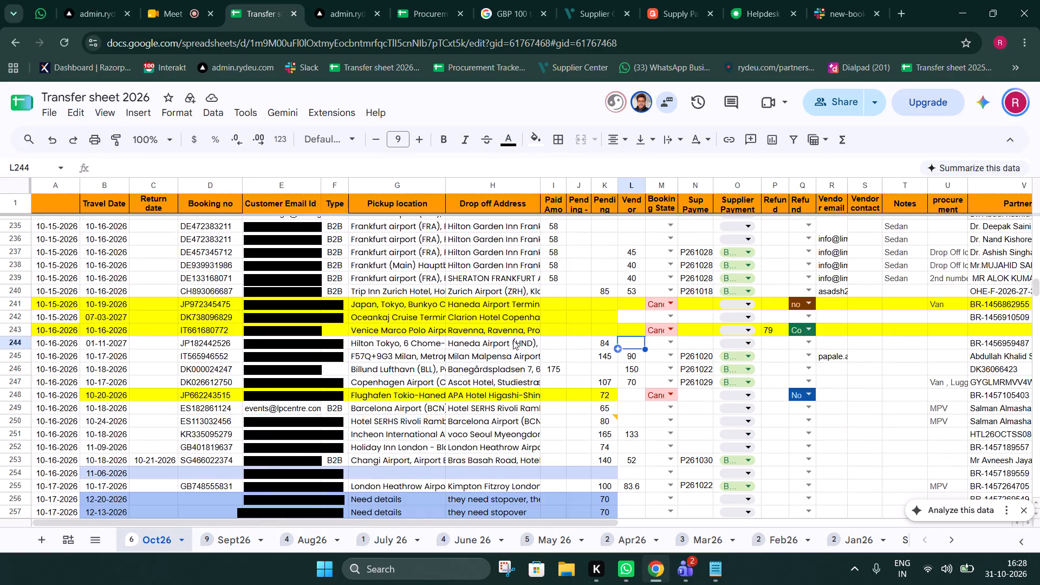
Scan the Oct26 sheet from row 244 down to the last filled bookings, checking for missing vendor amounts, vendor emails and booking states.
left_click(216, 343)
scroll(464, 337, "down", 7)
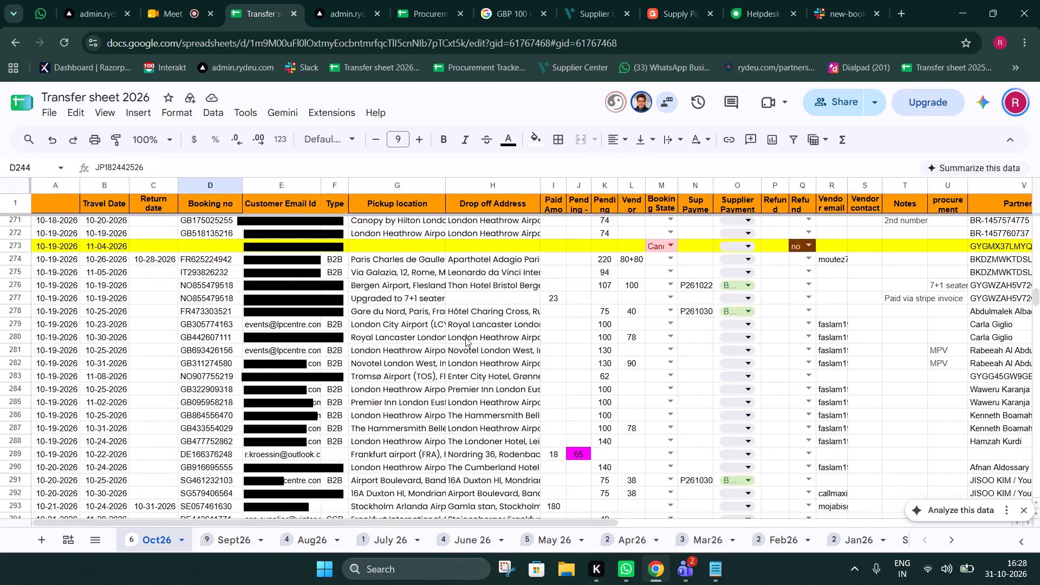
scroll(466, 337, "down", 15)
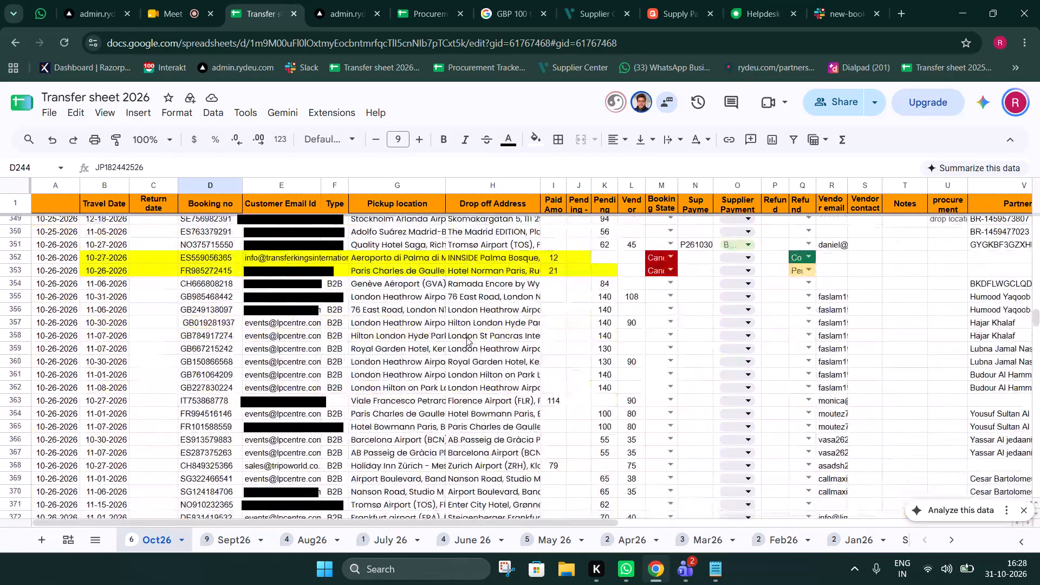
scroll(466, 337, "down", 10)
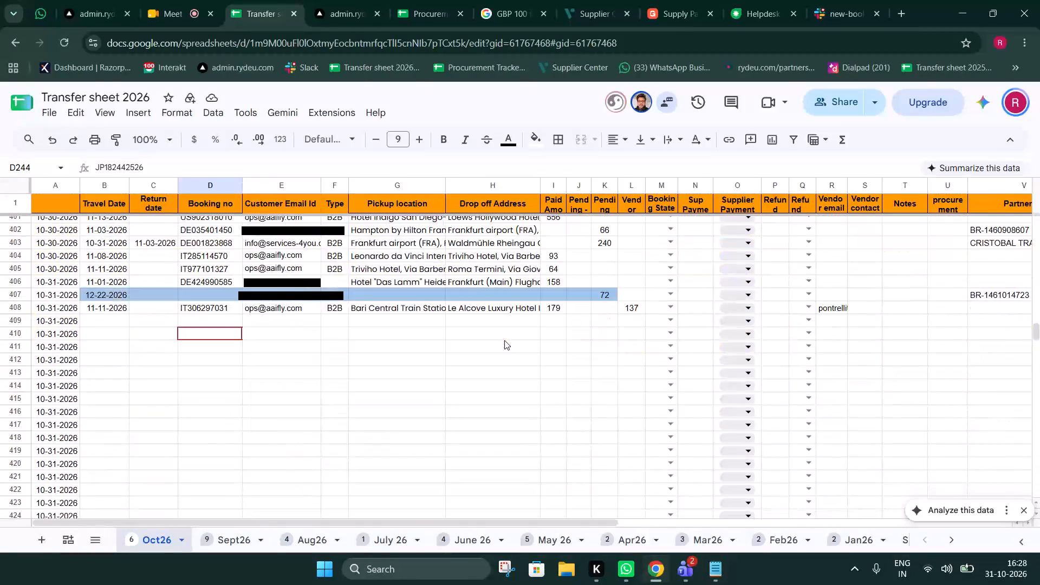
scroll(504, 340, "up", 2)
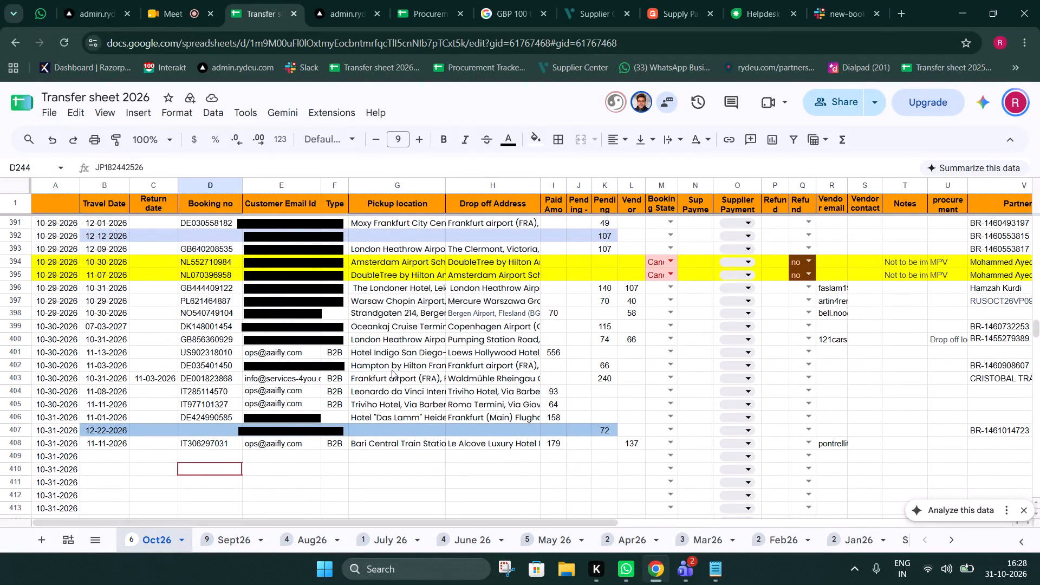
Look through the earlier booking rows of the Oct26 sheet, going back to the 10-26-2026 and 10-25-2026 entries.
scroll(392, 370, "up", 11)
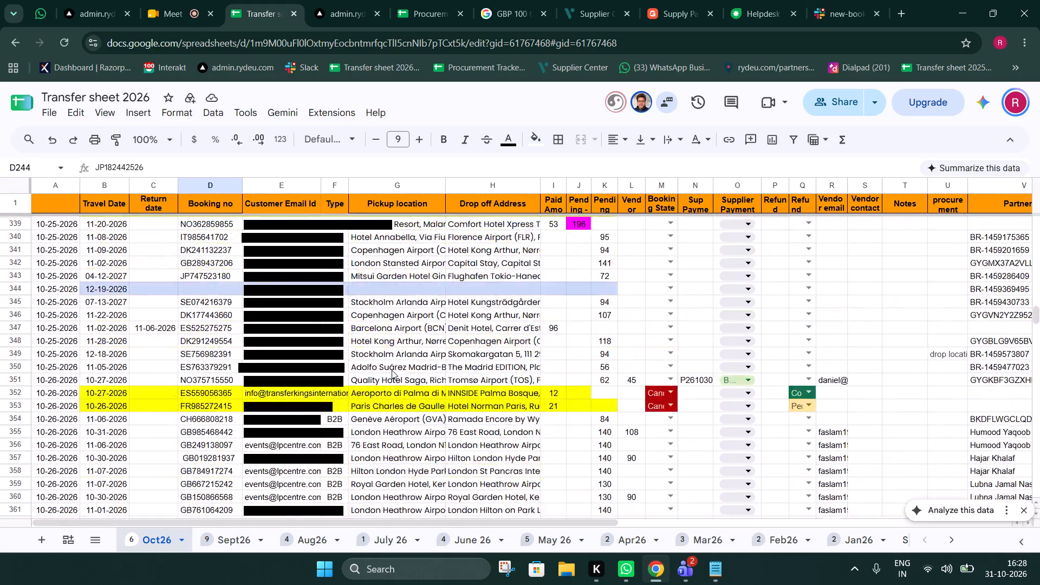
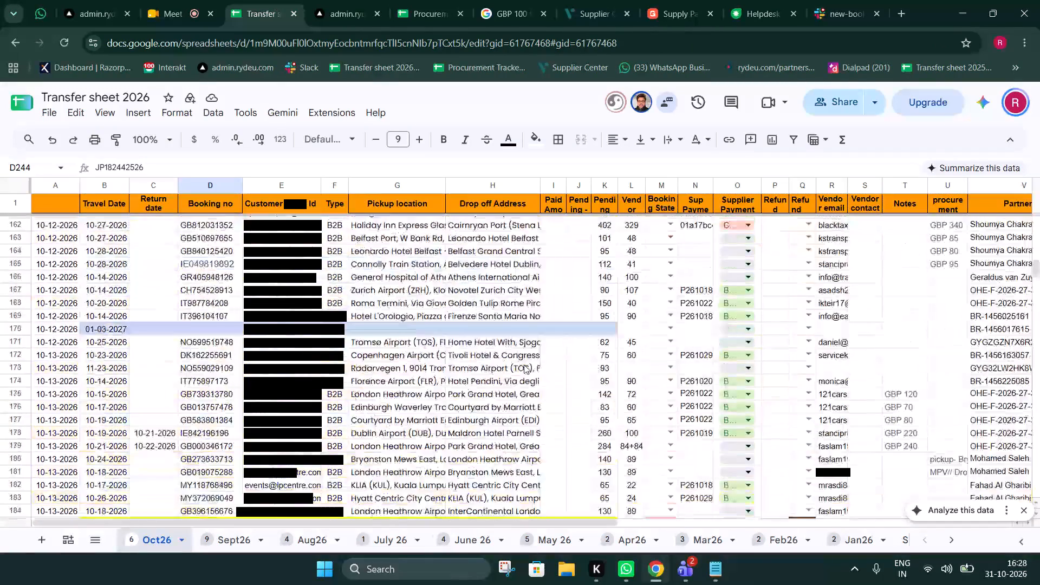
scroll(524, 365, "up", 11)
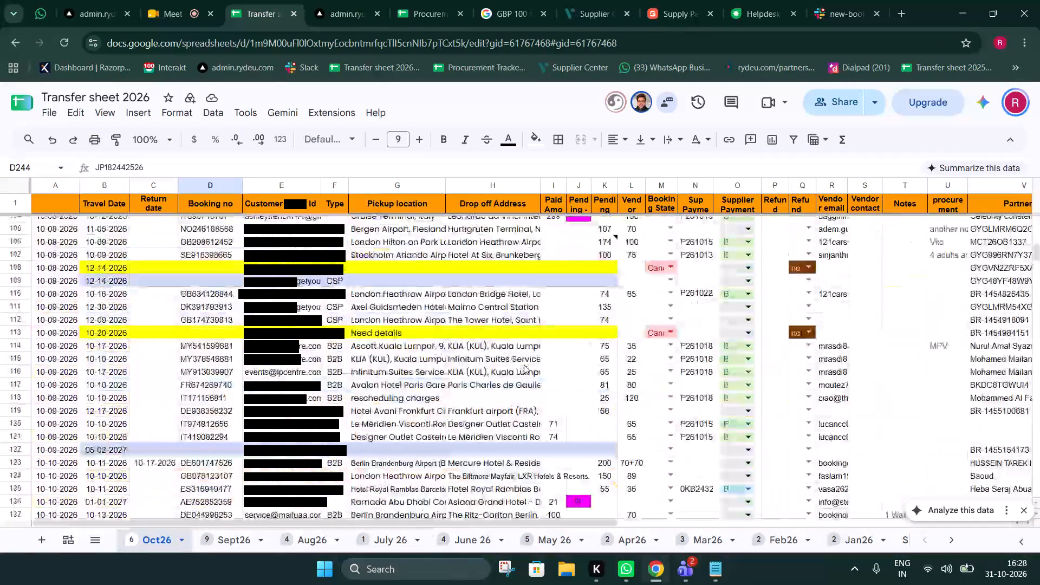
scroll(524, 365, "up", 17)
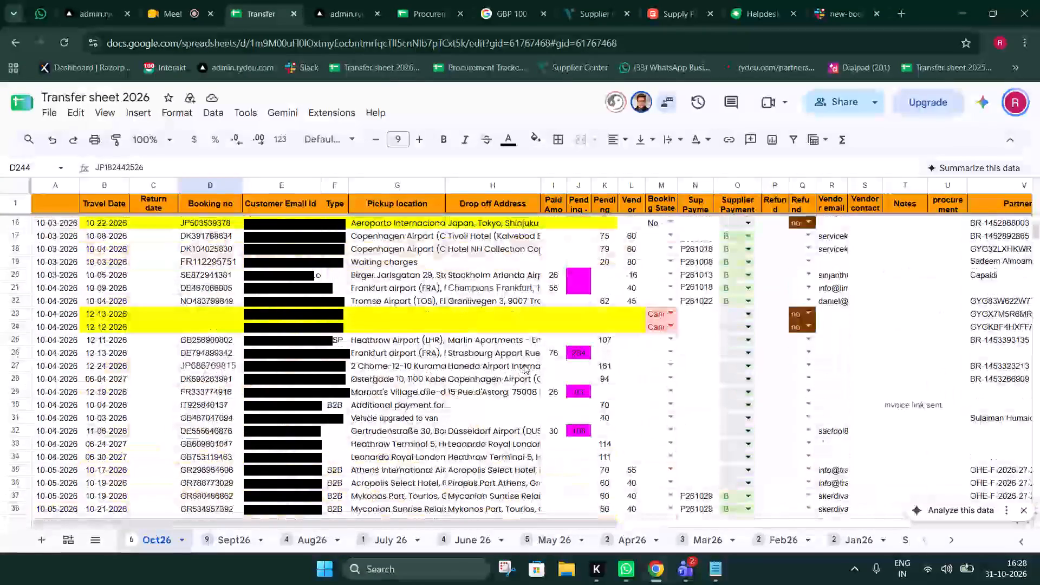
scroll(541, 350, "up", 6)
scroll(541, 357, "down", 3)
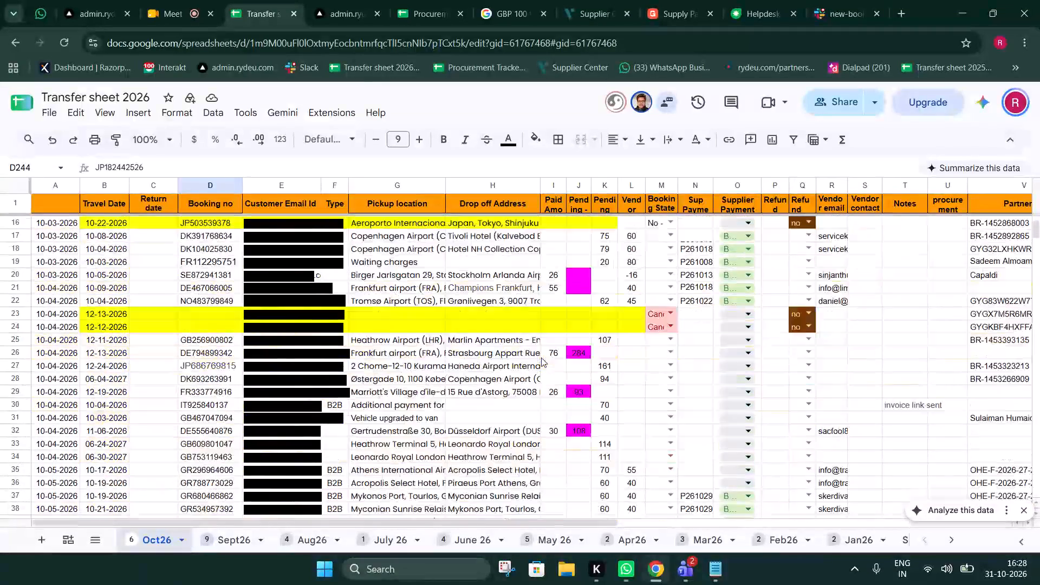
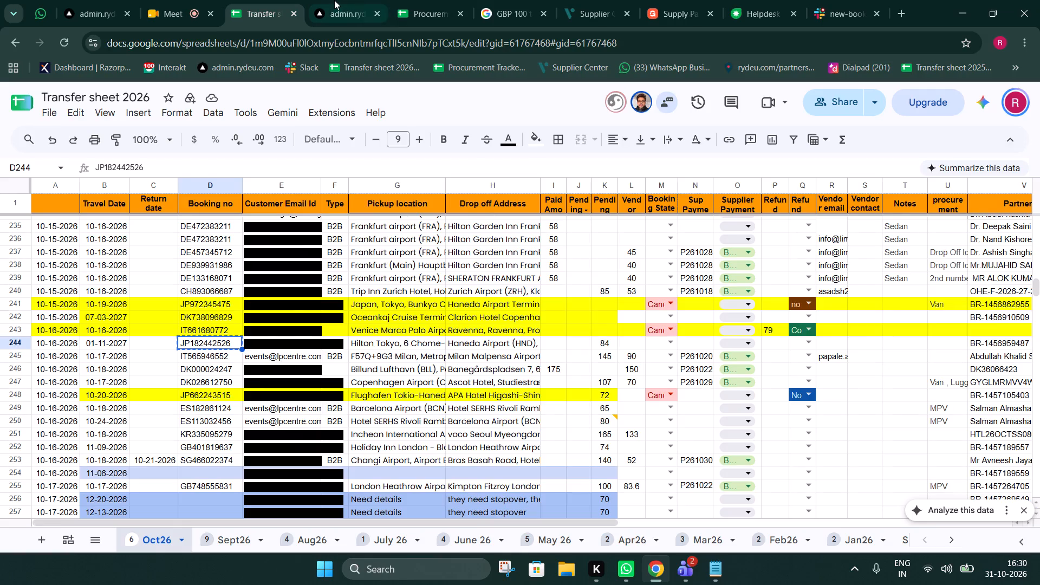
left_click(334, 0)
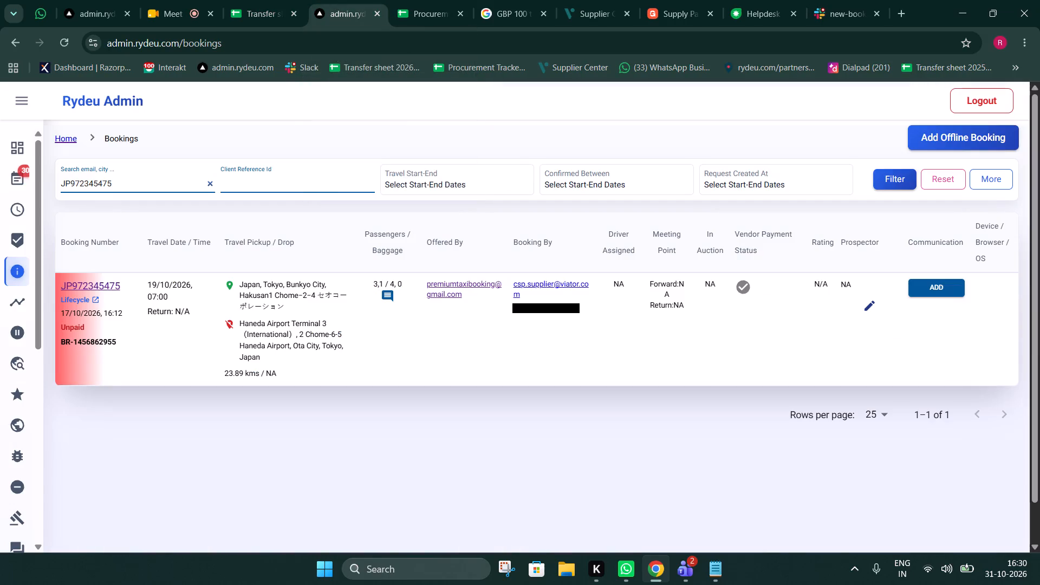
double_click(102, 181)
key("ctrl+v")
left_click(876, 185)
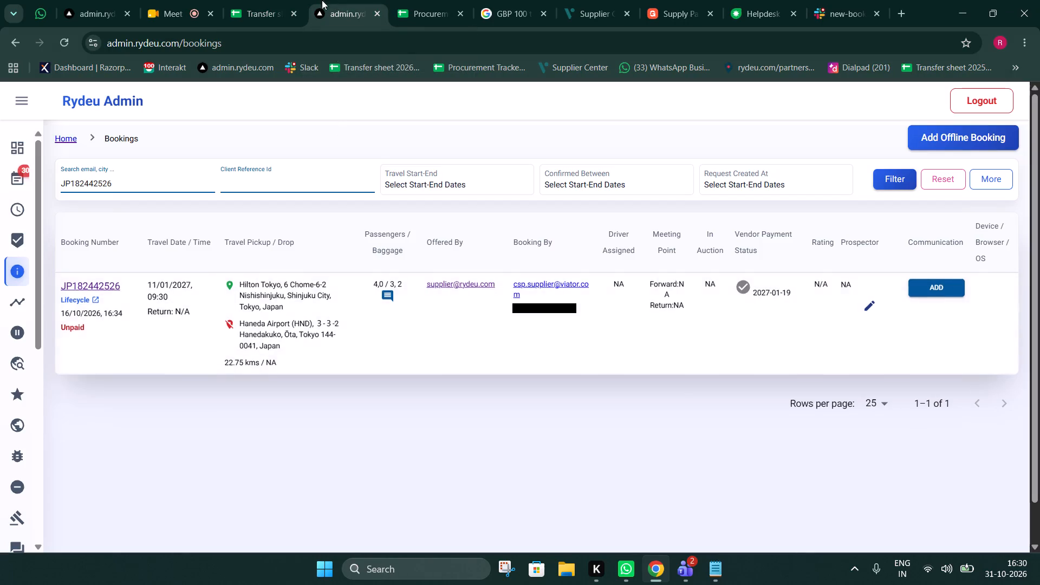
left_click(271, 0)
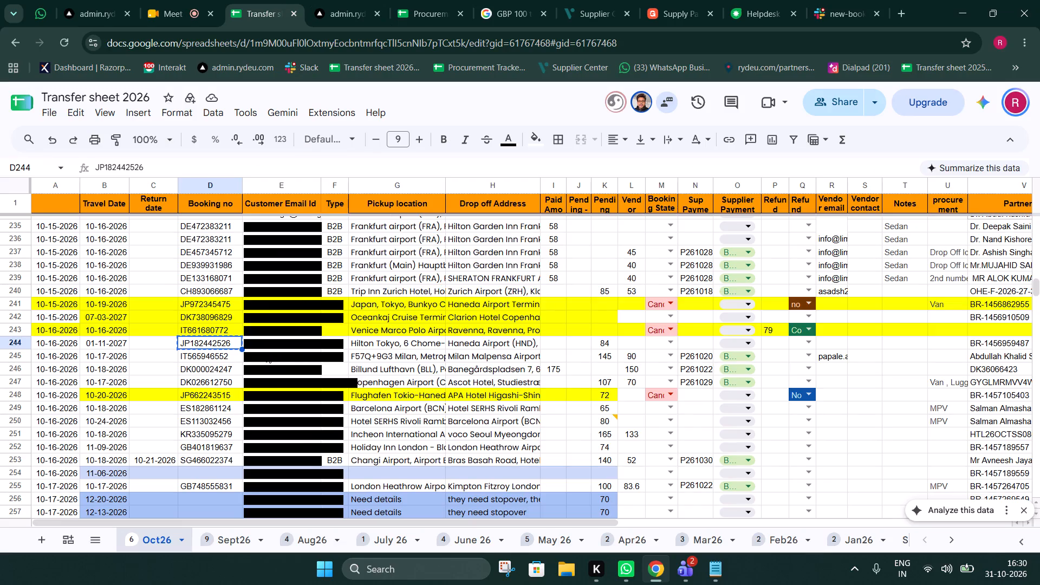
key("Escape")
left_click(222, 357)
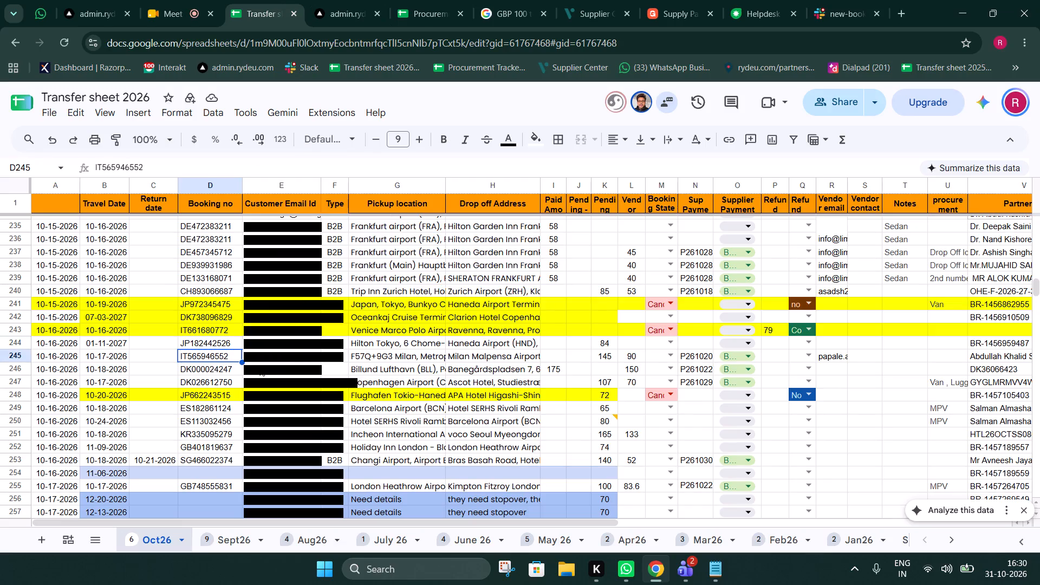
left_click(200, 367)
key("ctrl+c")
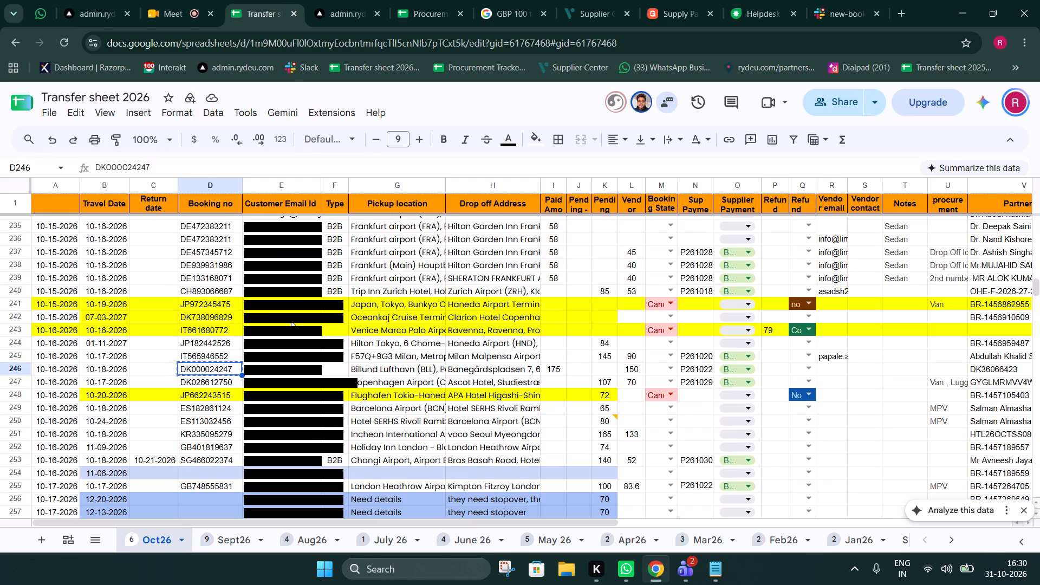
left_click(376, 0)
double_click(72, 188)
key("ctrl+v")
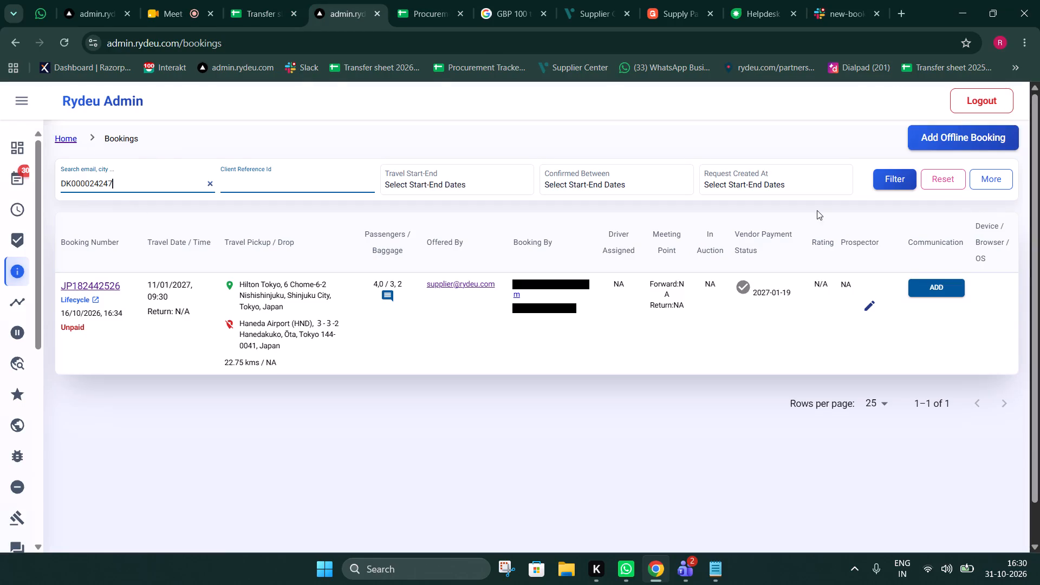
left_click(900, 171)
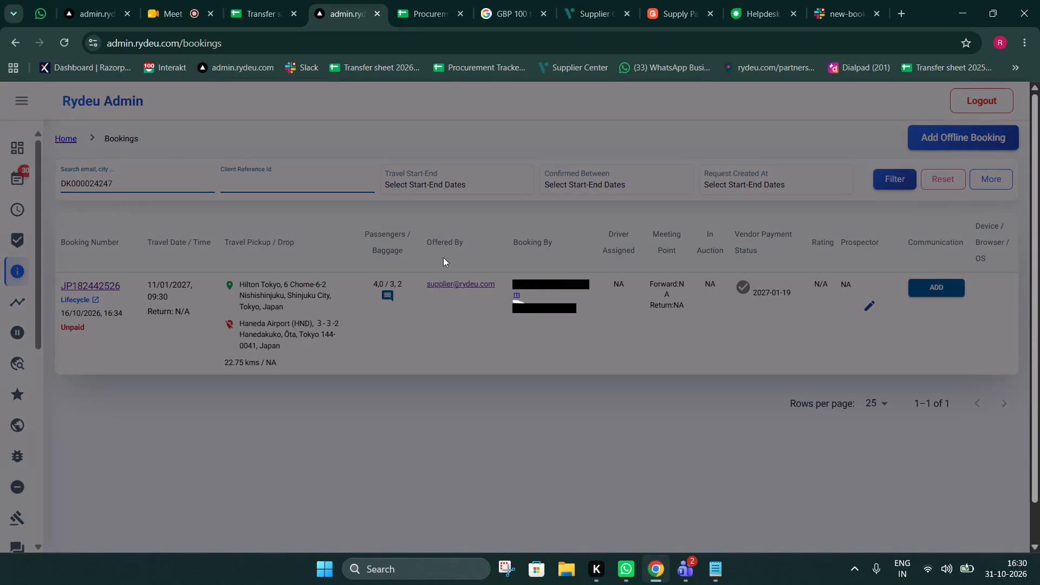
left_click_drag(439, 300, 425, 290)
left_click(435, 295)
left_click_drag(436, 295, 428, 287)
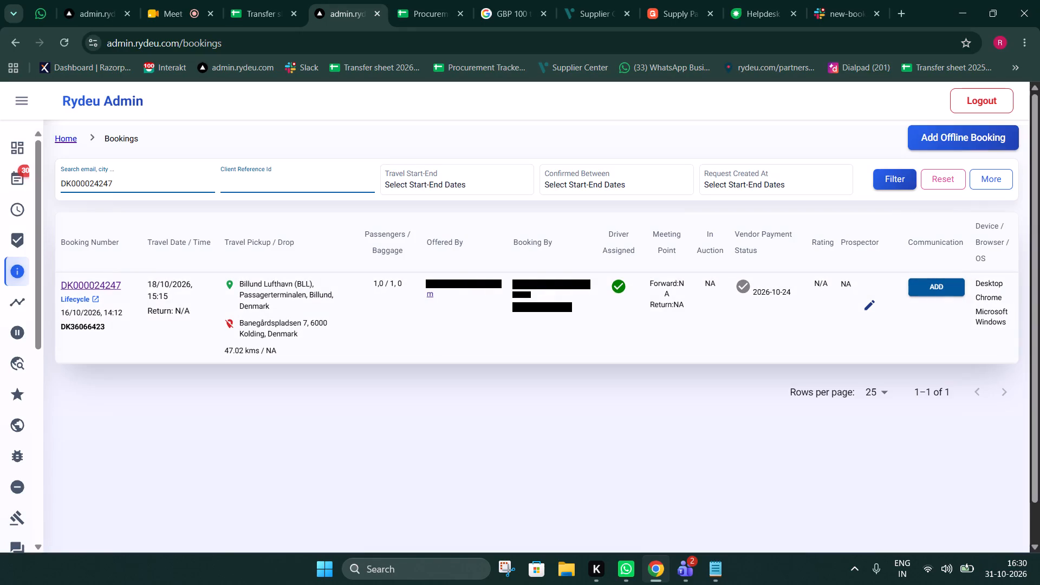
left_click_drag(428, 287, 427, 285)
key("ctrl+c")
left_click(279, 0)
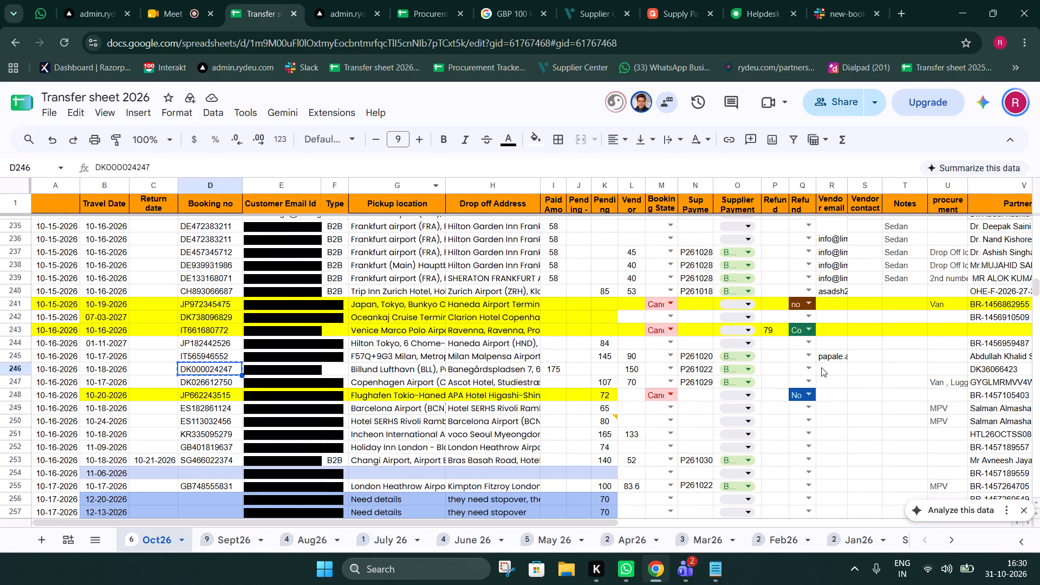
double_click(824, 367)
key("ctrl+v")
left_click(824, 387)
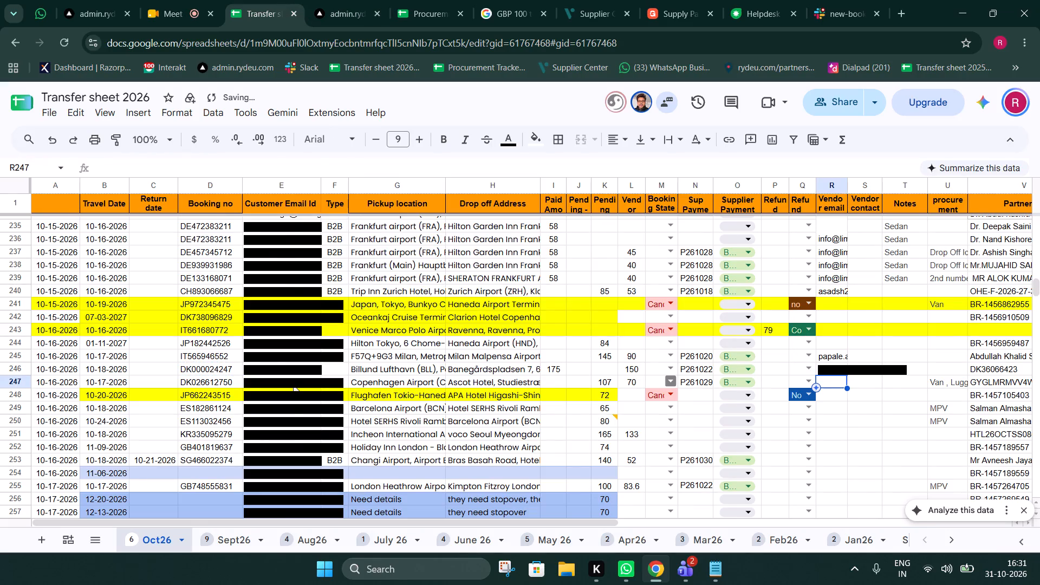
left_click(199, 385)
key("ctrl+c")
left_click(344, 0)
double_click(102, 190)
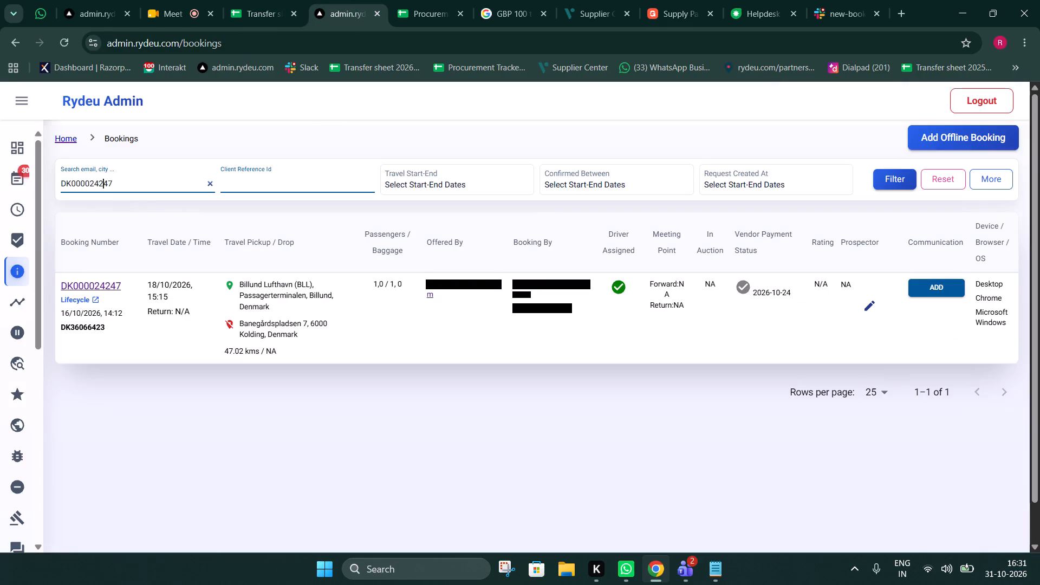
key("ctrl+v")
left_click(889, 187)
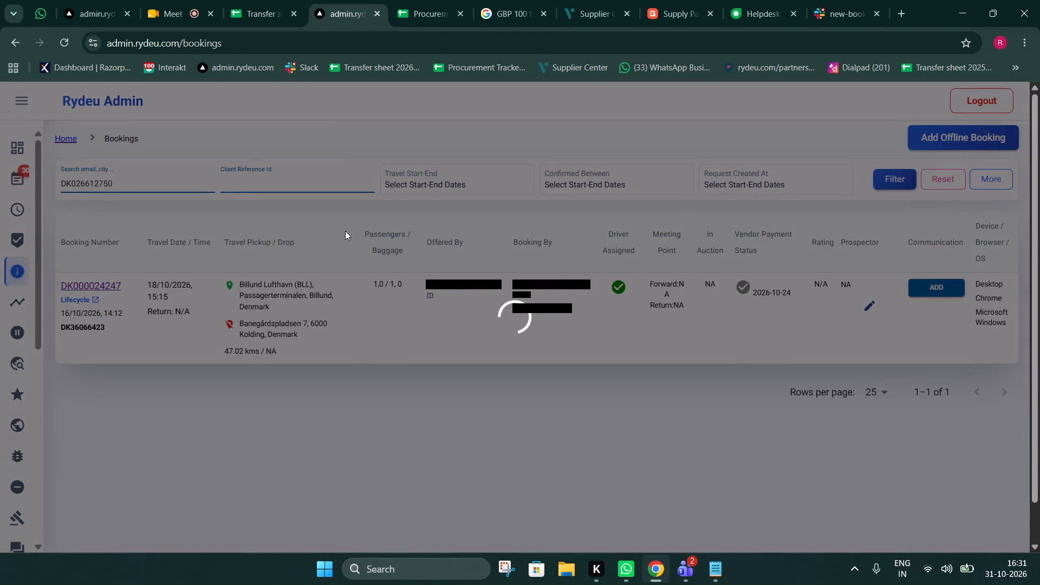
left_click_drag(452, 300, 424, 285)
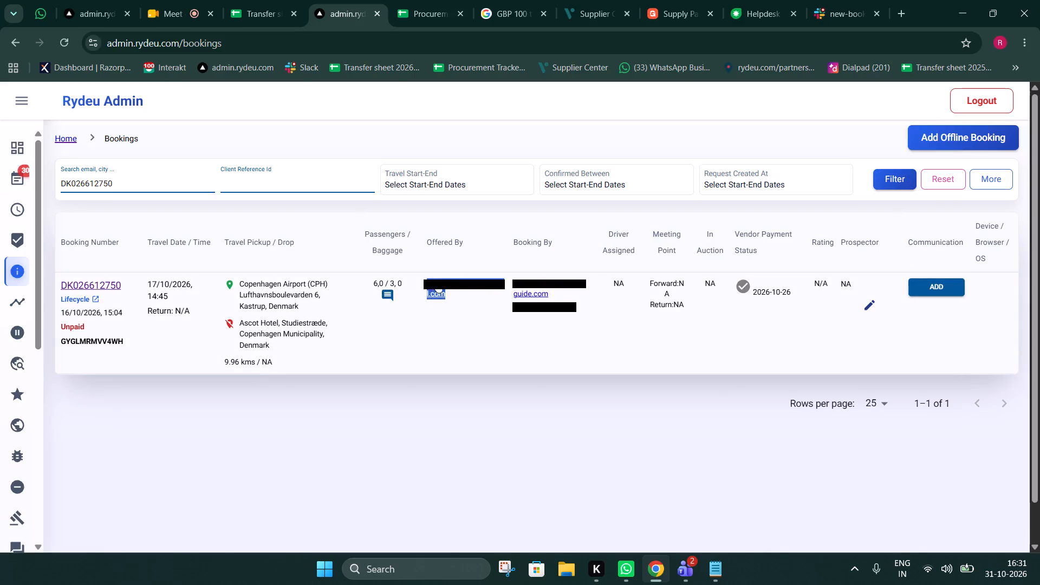
key("ctrl+c")
left_click(255, 0)
double_click(835, 382)
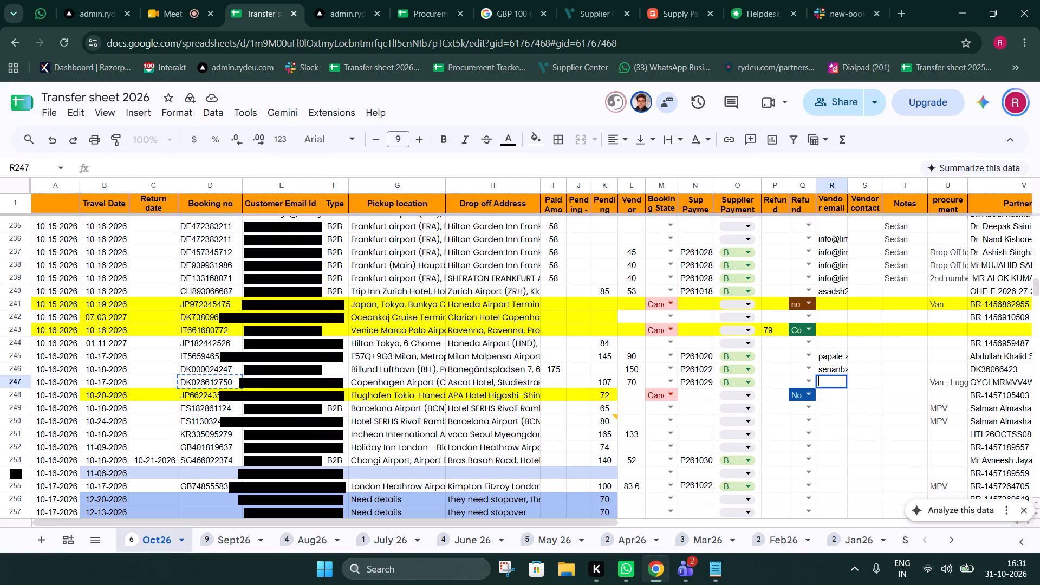
key("ctrl+v")
left_click(825, 411)
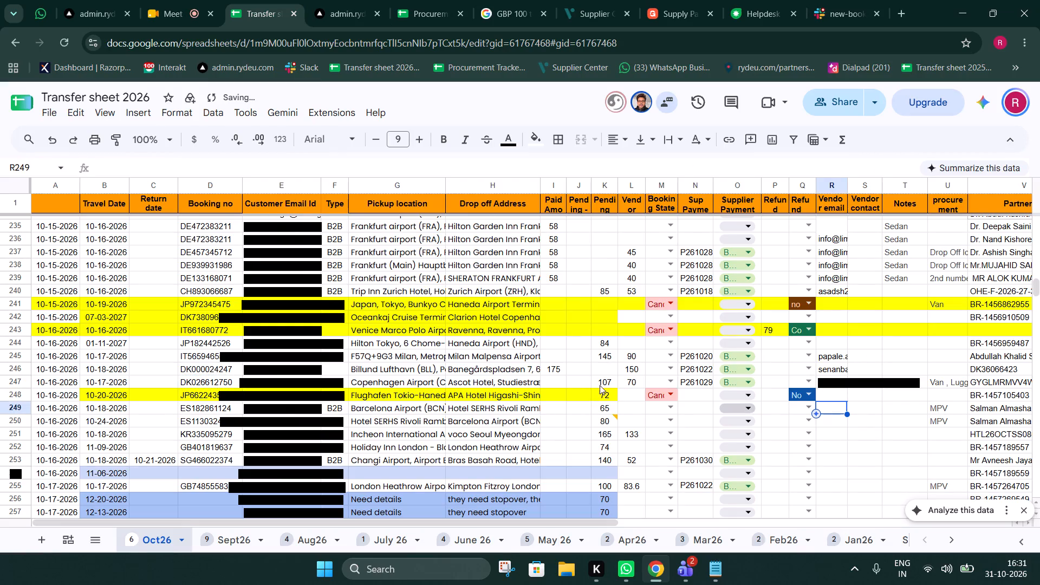
Look through the Oct26 booking rows from 10-16-2026 to 10-30-2026, checking their vendor amounts, vendor emails and partner references.
scroll(603, 382, "down", 1)
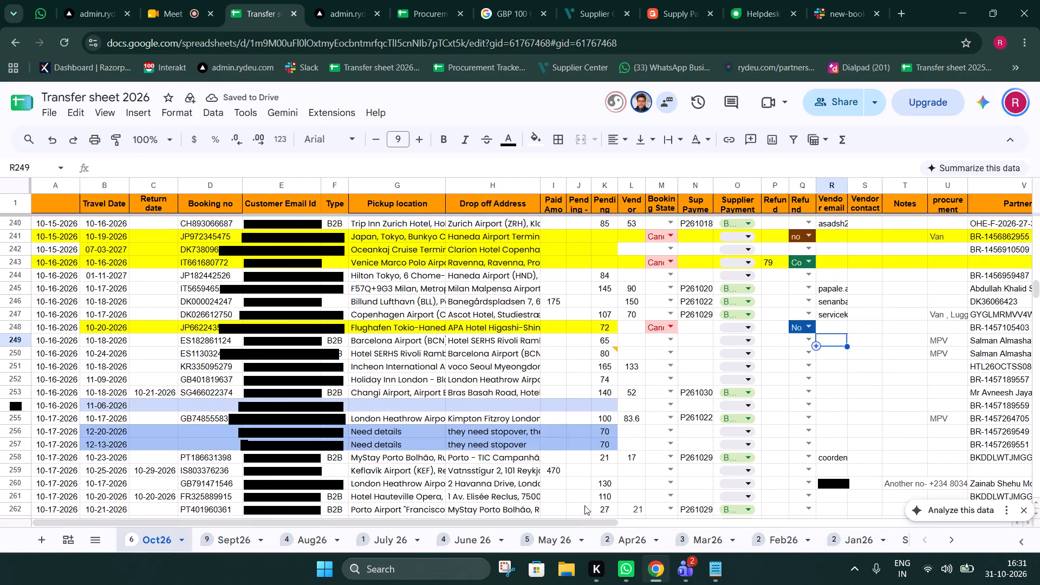
left_click_drag(565, 526, 722, 514)
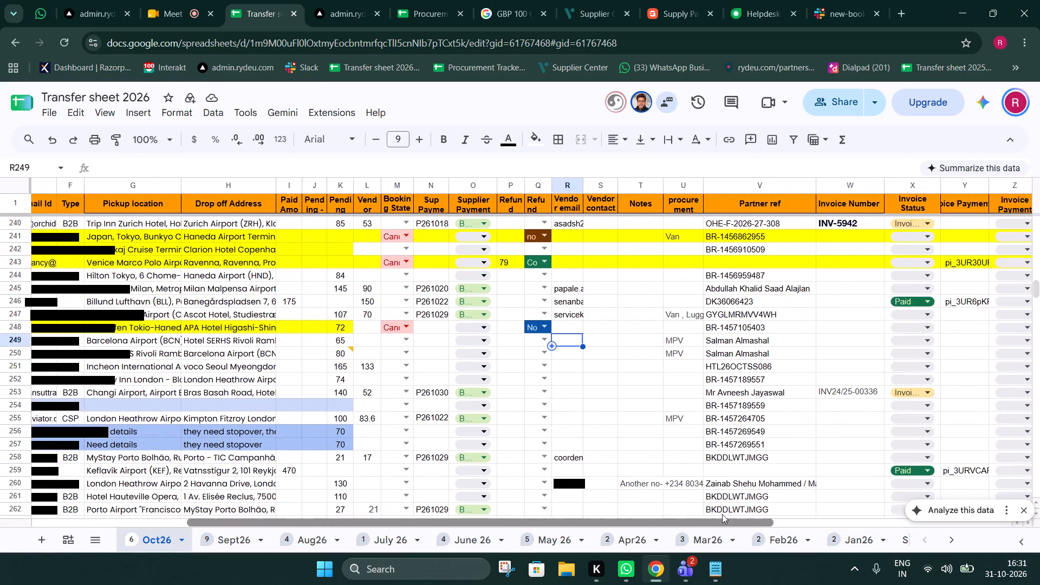
left_click_drag(722, 514, 454, 473)
left_click(628, 341)
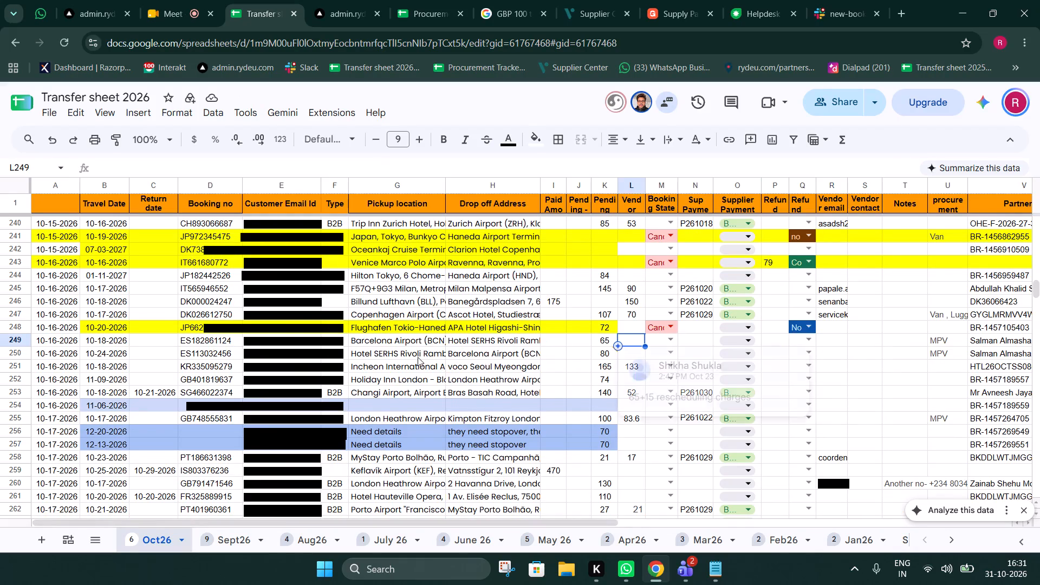
scroll(461, 346, "up", 1)
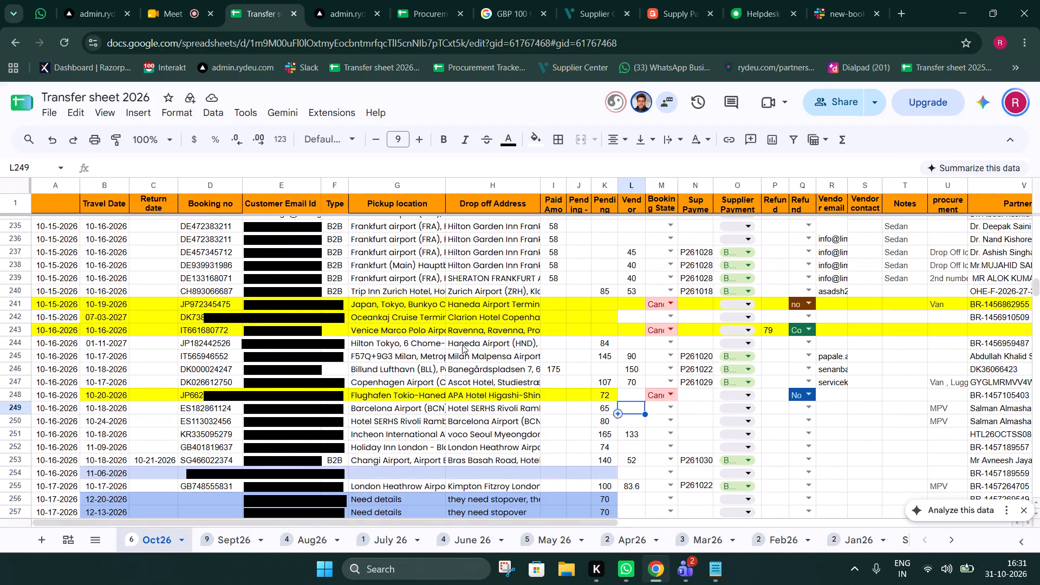
scroll(462, 344, "down", 11)
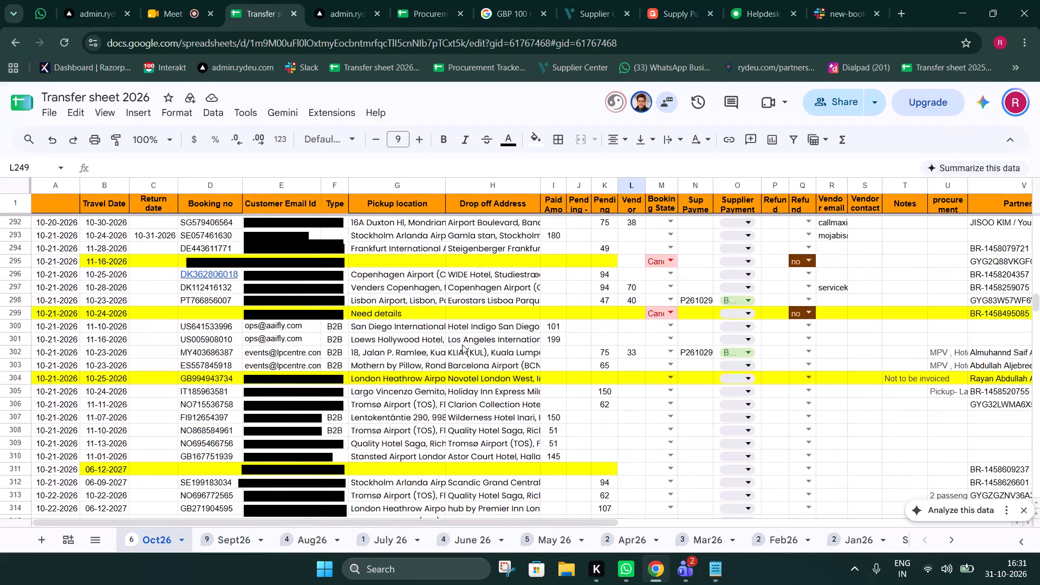
scroll(462, 344, "down", 12)
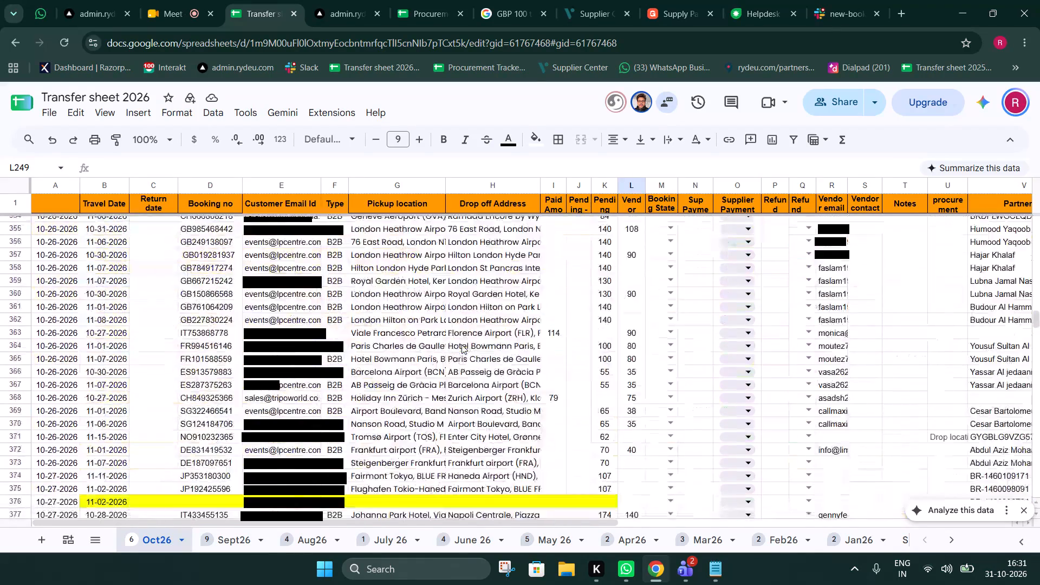
scroll(461, 344, "down", 1)
scroll(461, 344, "up", 2)
scroll(461, 344, "down", 6)
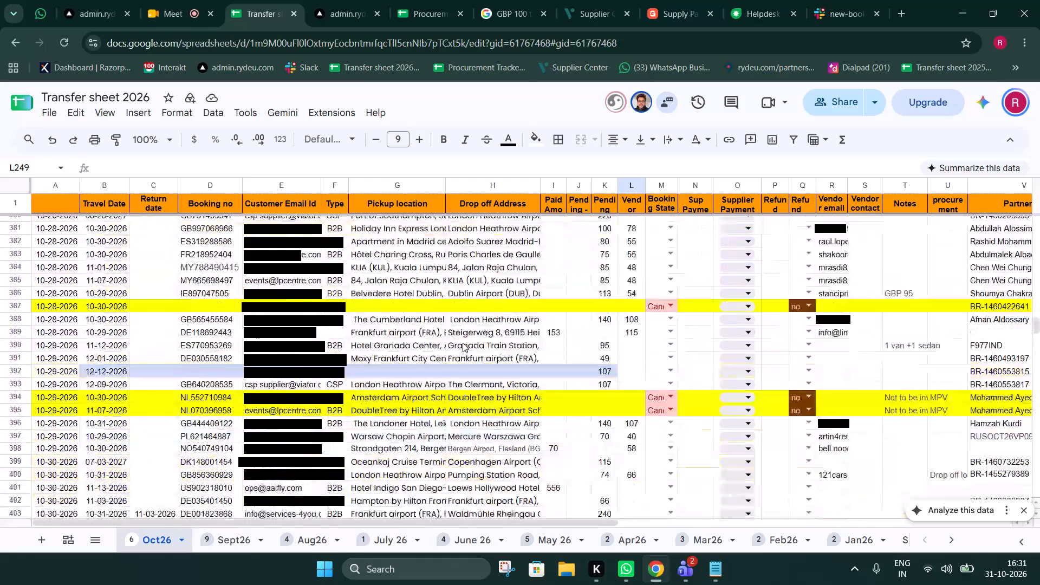
scroll(463, 343, "down", 1)
scroll(463, 343, "up", 15)
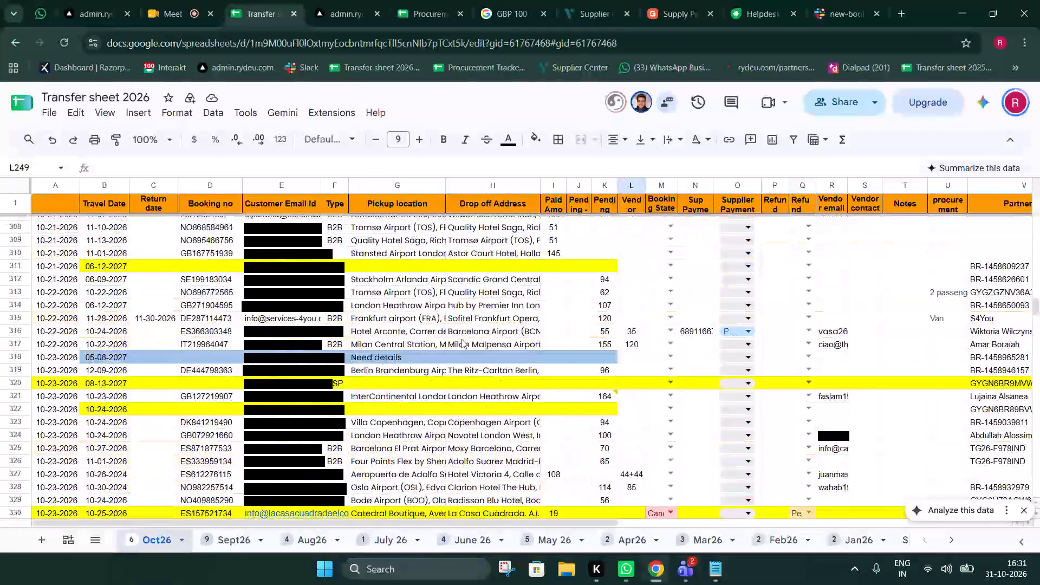
scroll(461, 339, "up", 12)
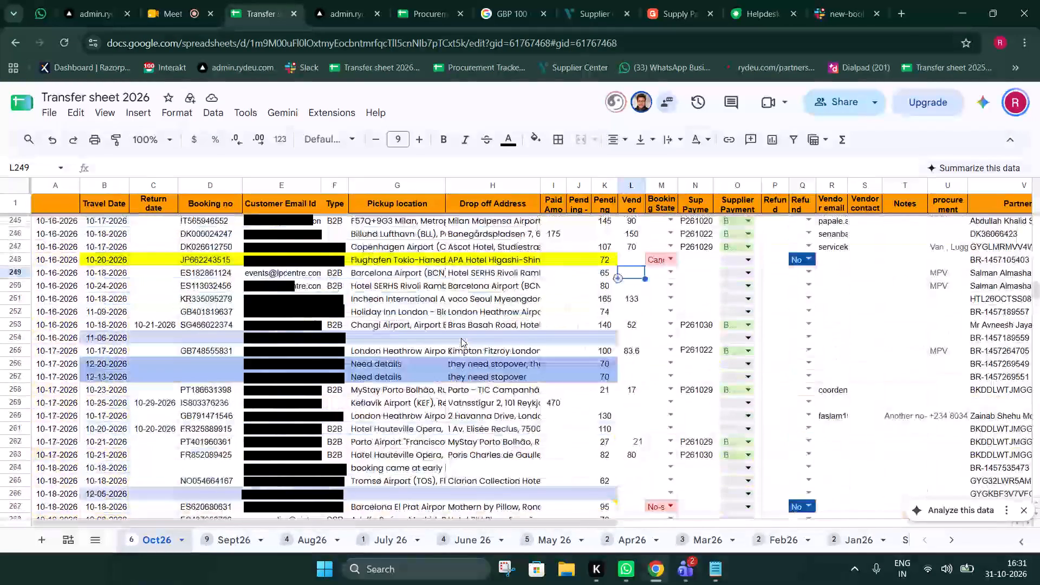
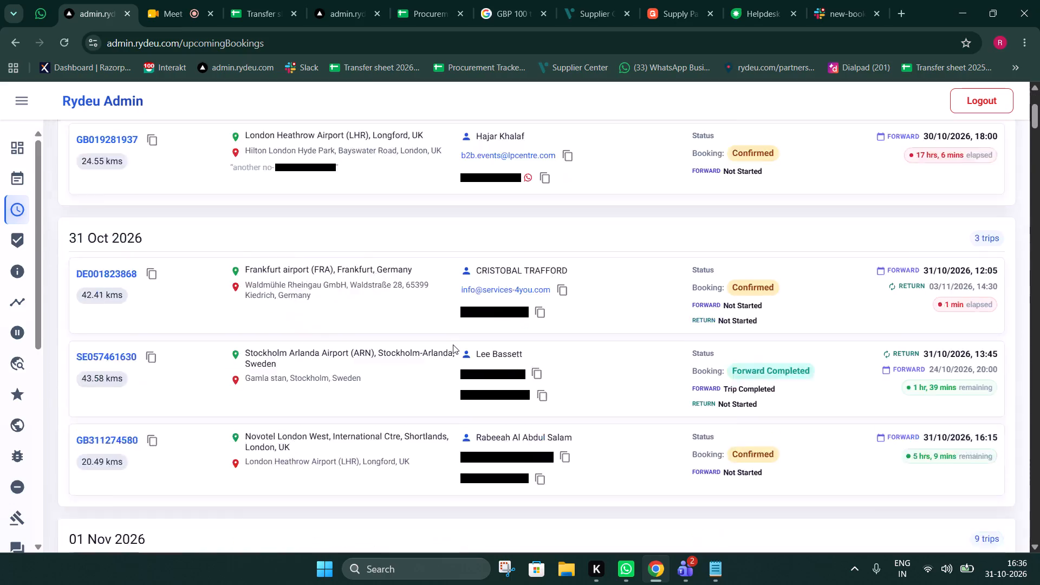
key("ctrl+f")
key("ctrl+v")
key("ctrl+f")
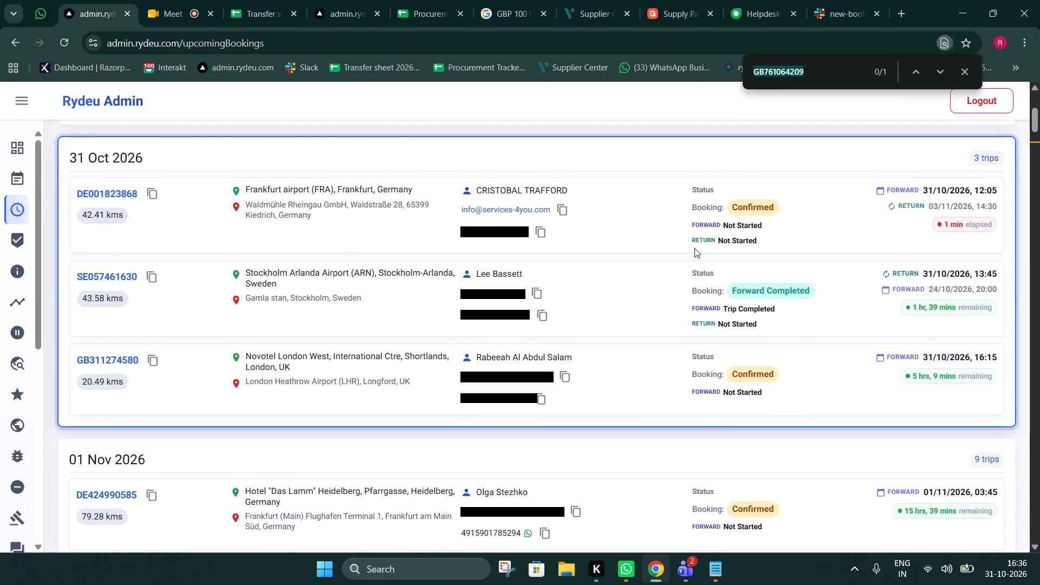
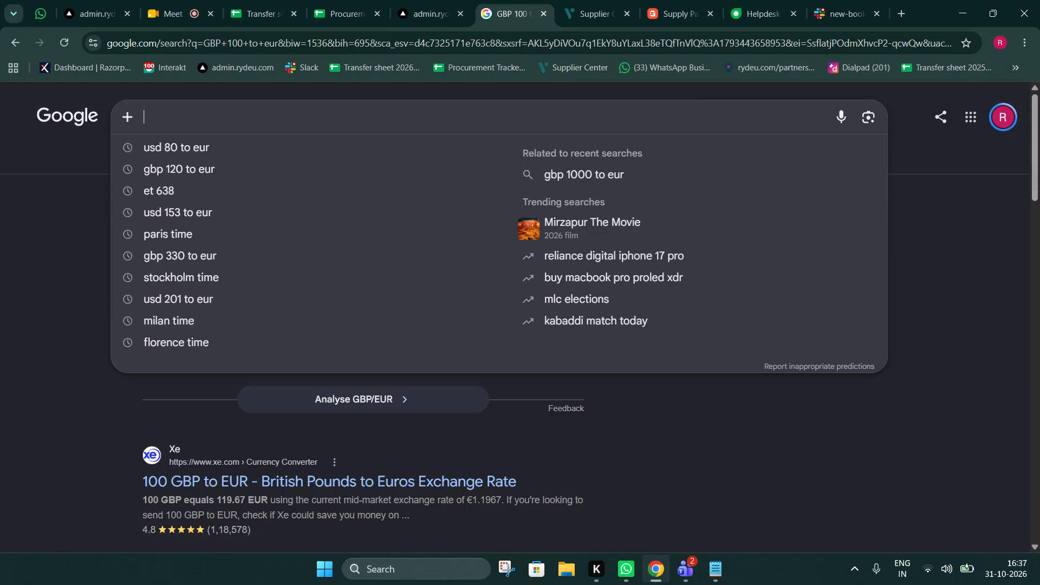
Start a new Google search beginning with "lo" in place of the GBP to EUR query.
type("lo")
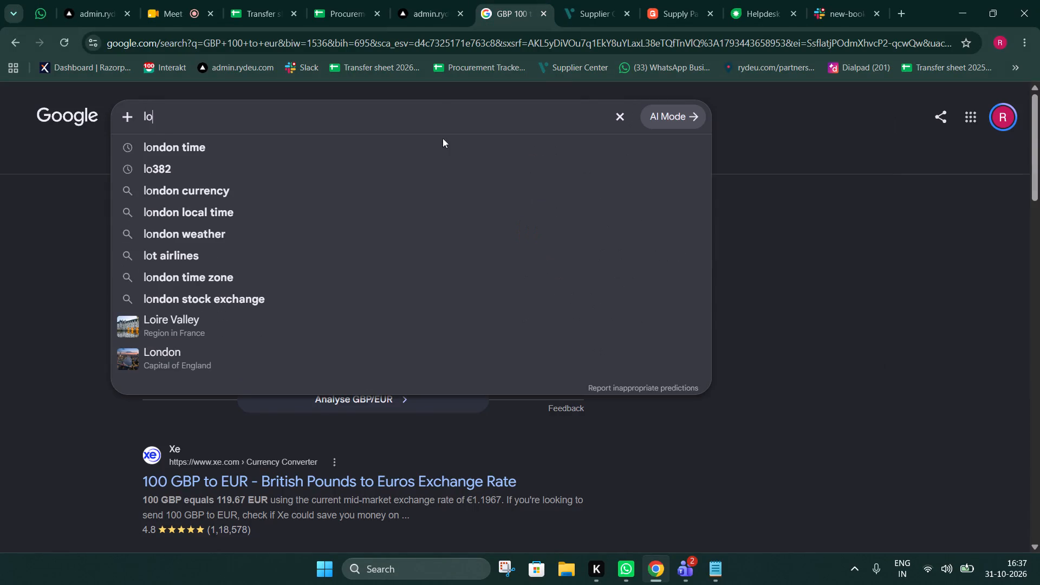
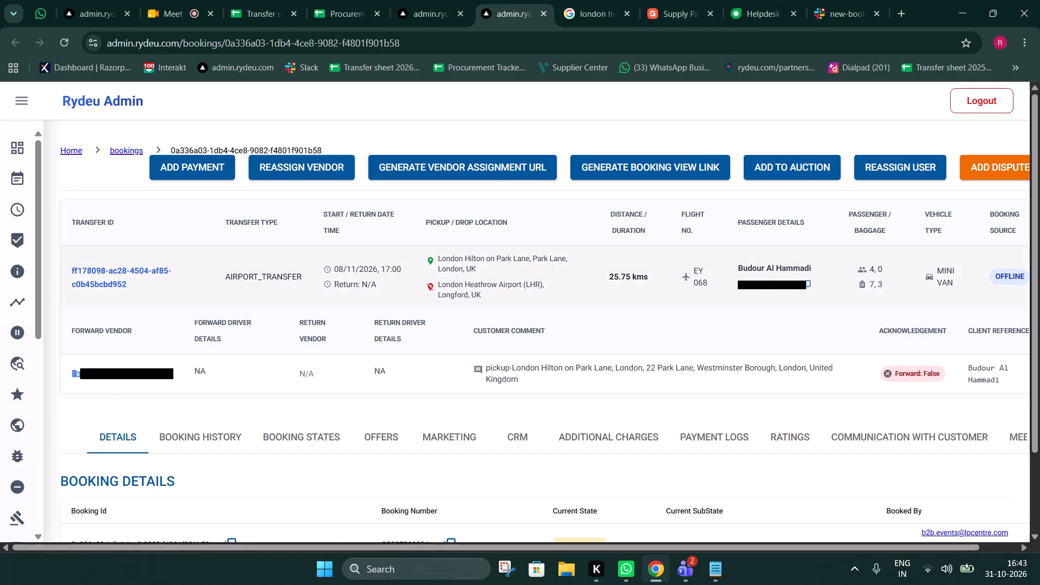
scroll(512, 282, "down", 4)
left_click(307, 337)
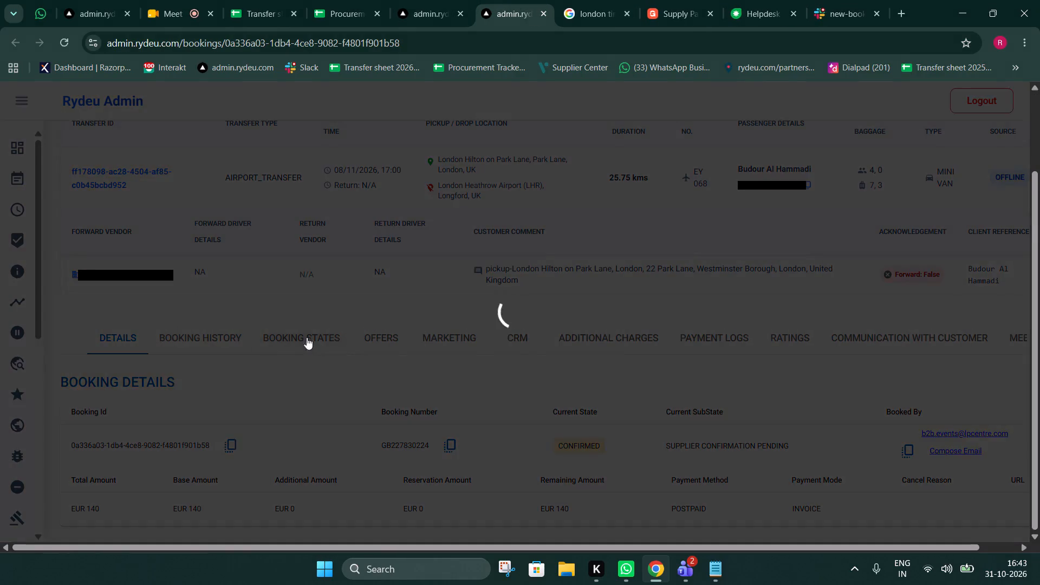
left_click(972, 382)
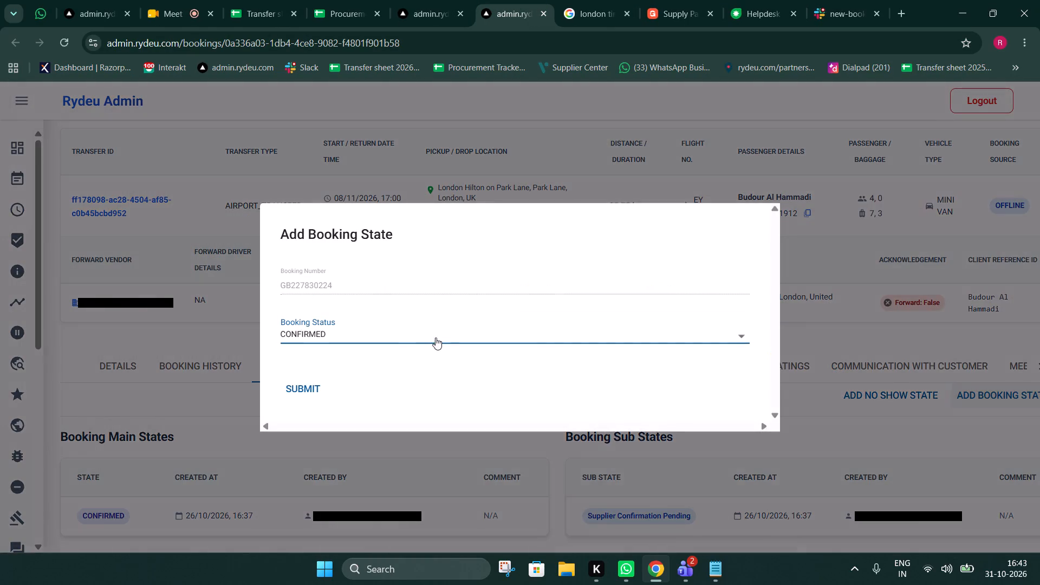
left_click(409, 336)
left_click(336, 433)
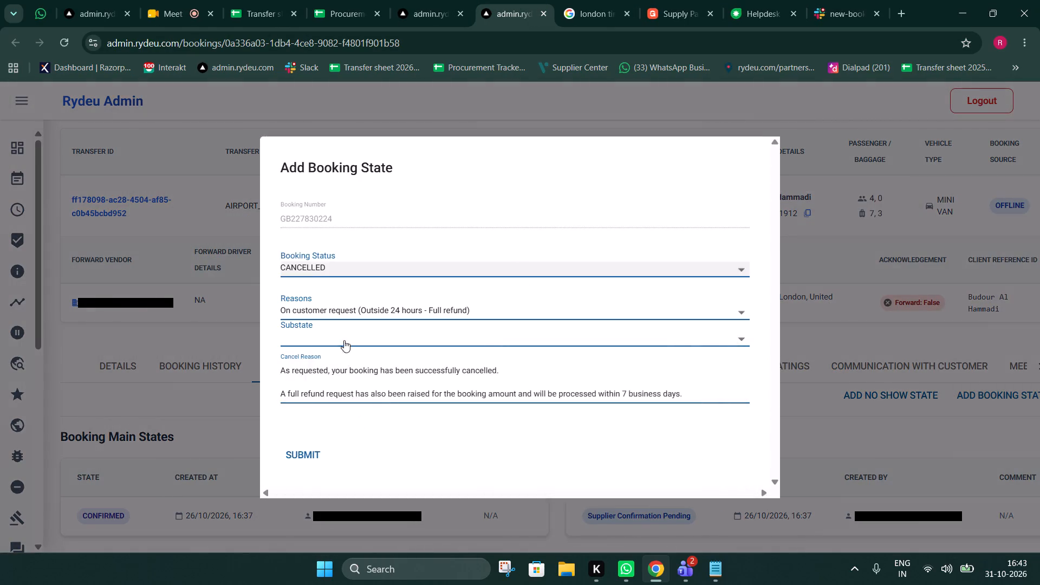
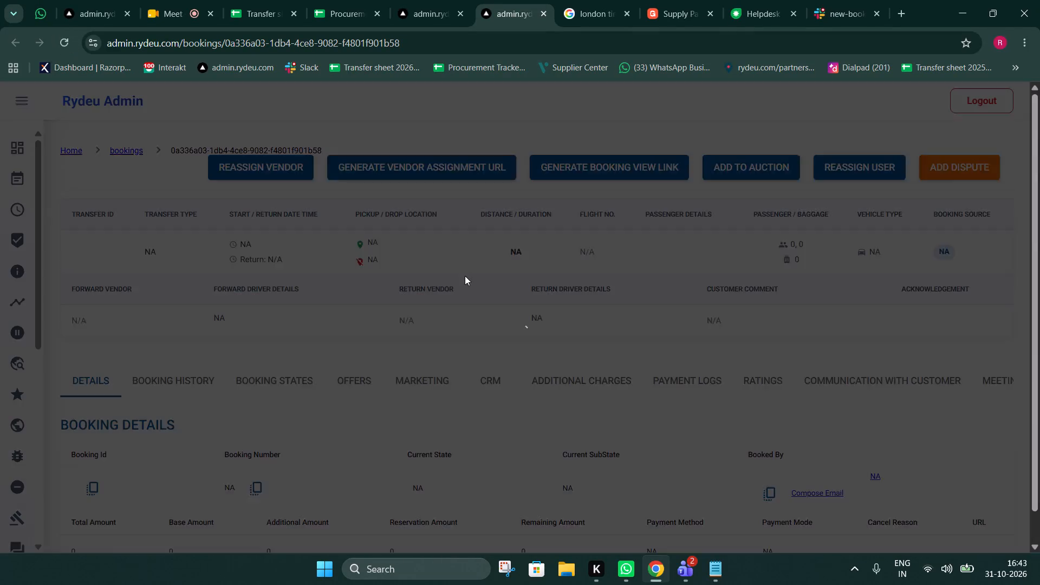
scroll(468, 279, "down", 15)
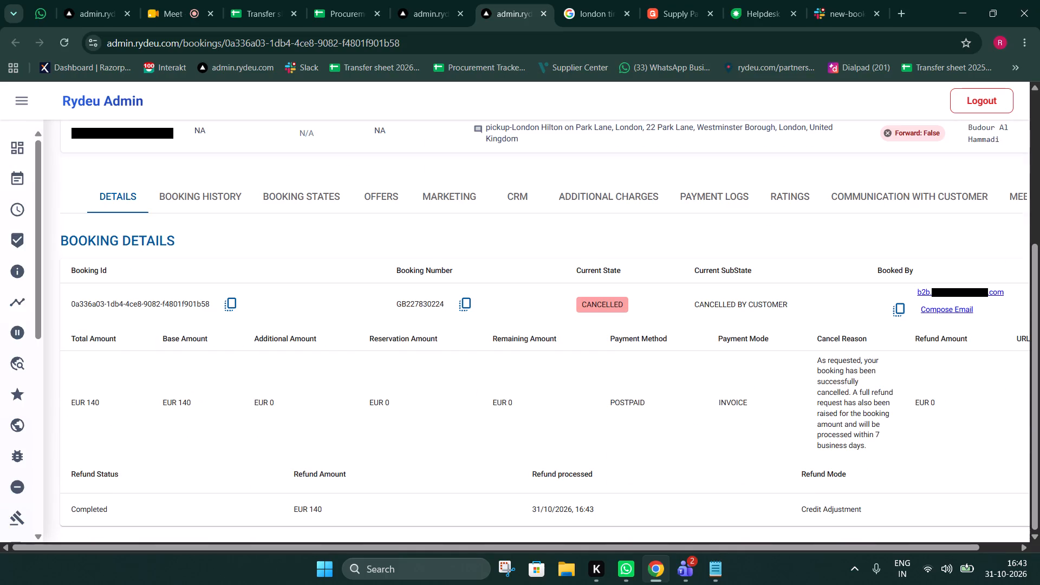
double_click(425, 302)
key("ctrl+c")
left_click(255, 0)
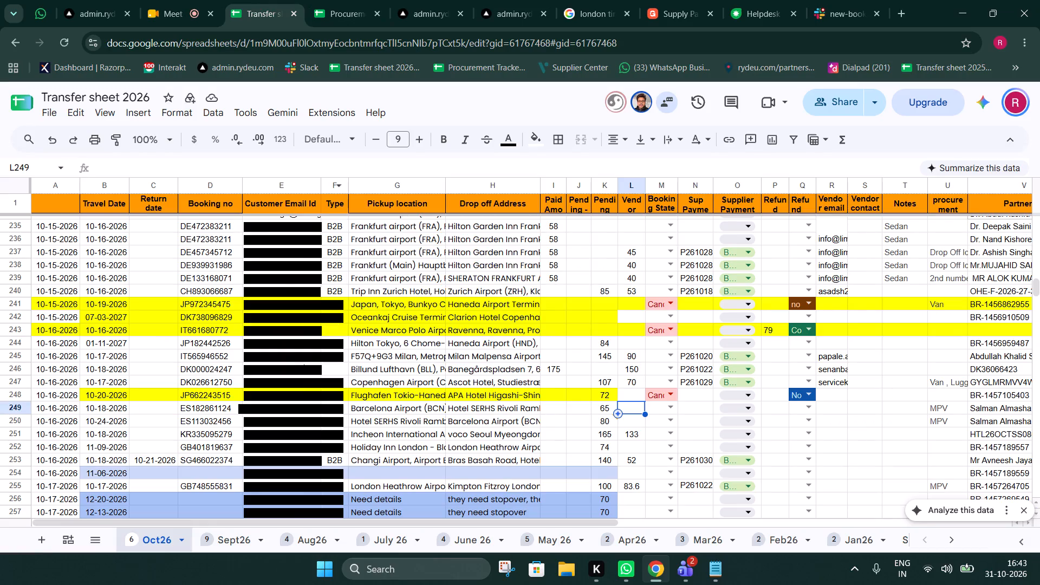
key("ctrl+f")
key("ctrl+v")
scroll(307, 360, "down", 3)
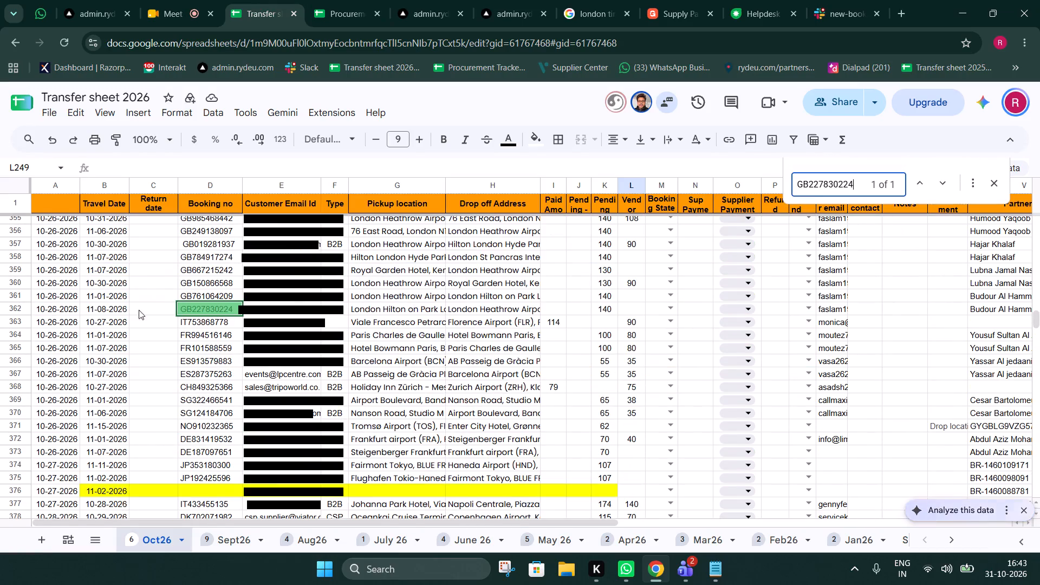
left_click(0, 308)
left_click(534, 141)
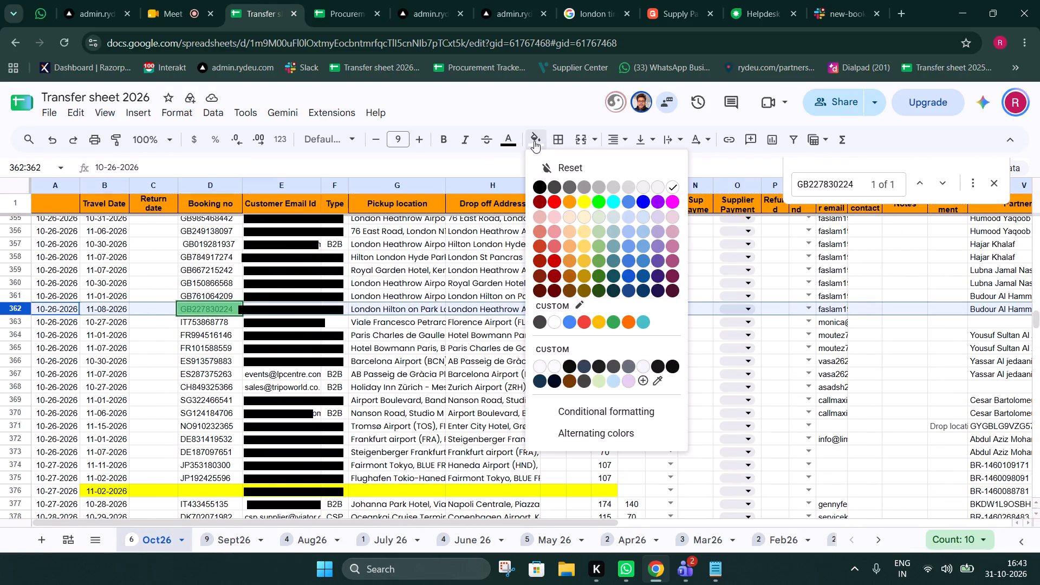
left_click(584, 199)
left_click(999, 180)
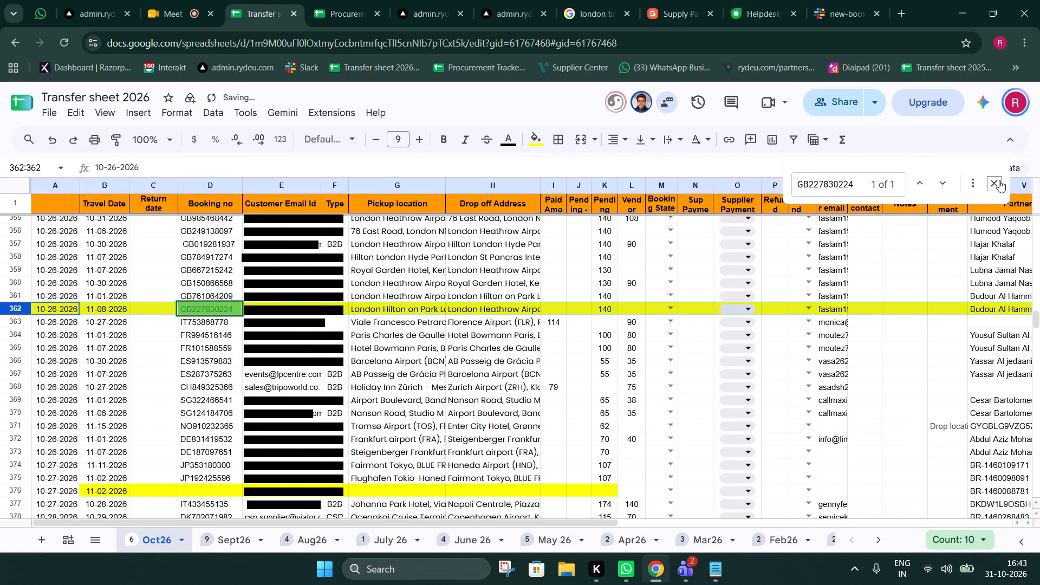
left_click(822, 310)
key("BackSpace")
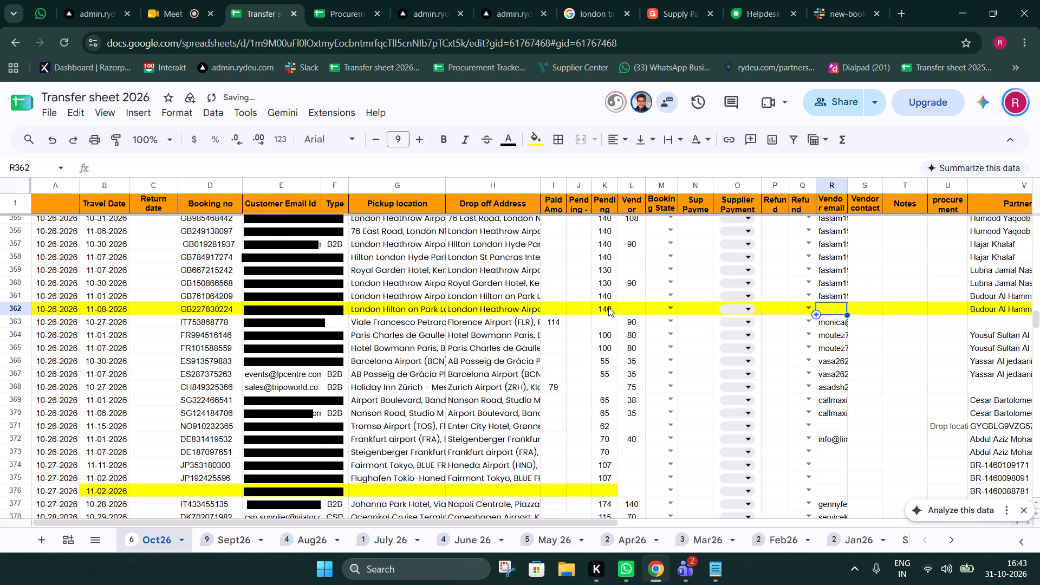
left_click(846, 295)
key("BackSpace")
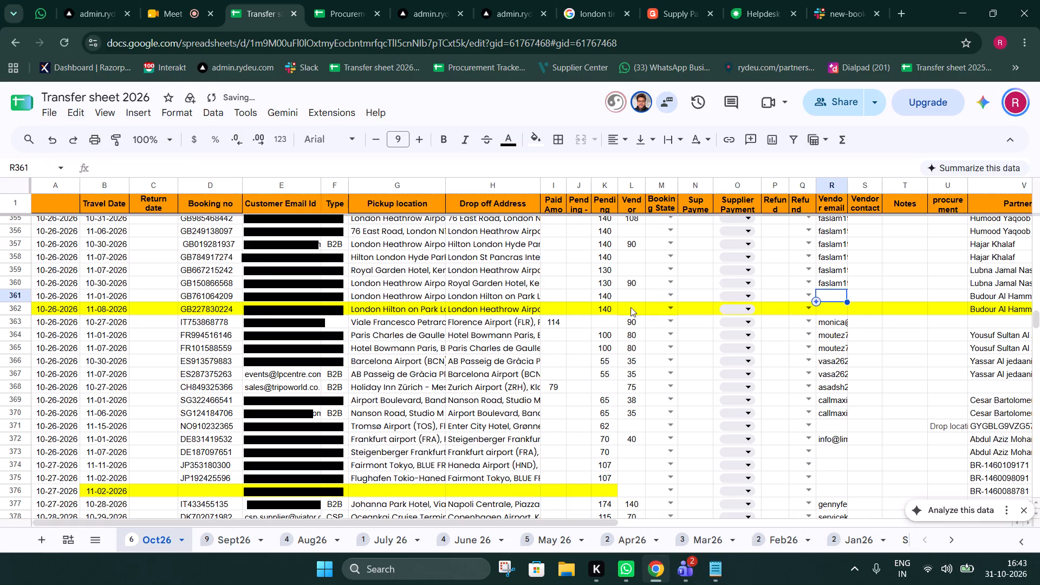
left_click(674, 307)
left_click(693, 339)
left_click(810, 303)
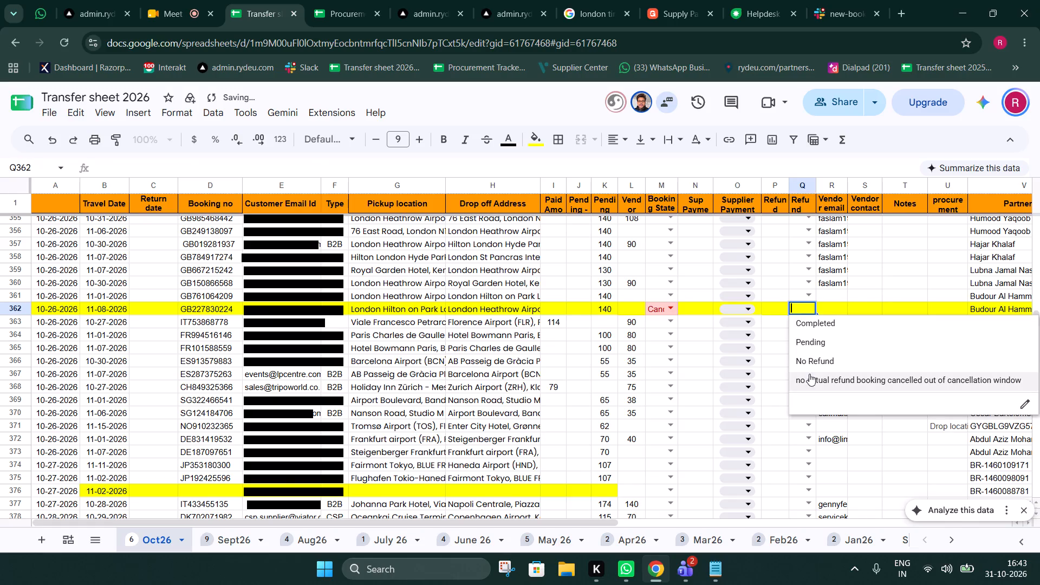
left_click(817, 382)
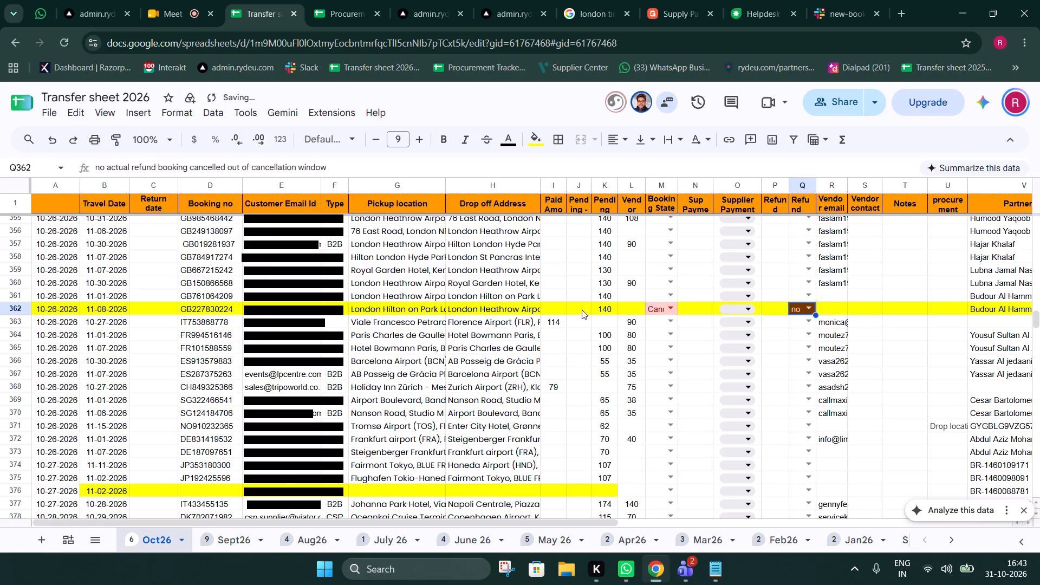
left_click(614, 310)
key("BackSpace")
key("Right")
key("Right")
key("Right")
key("Right")
key("Right")
key("Right")
key("Right")
key("Right")
key("Right")
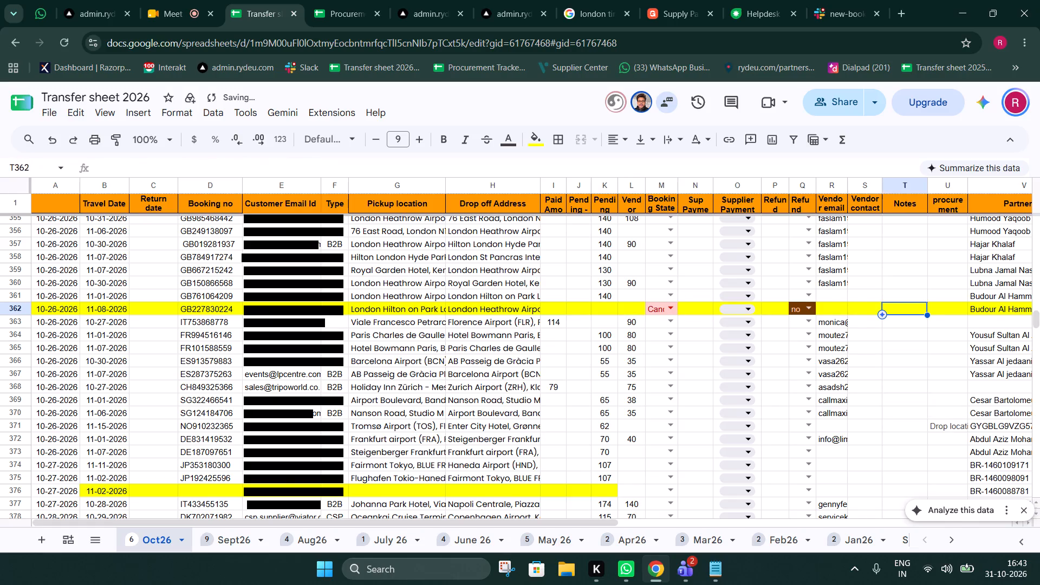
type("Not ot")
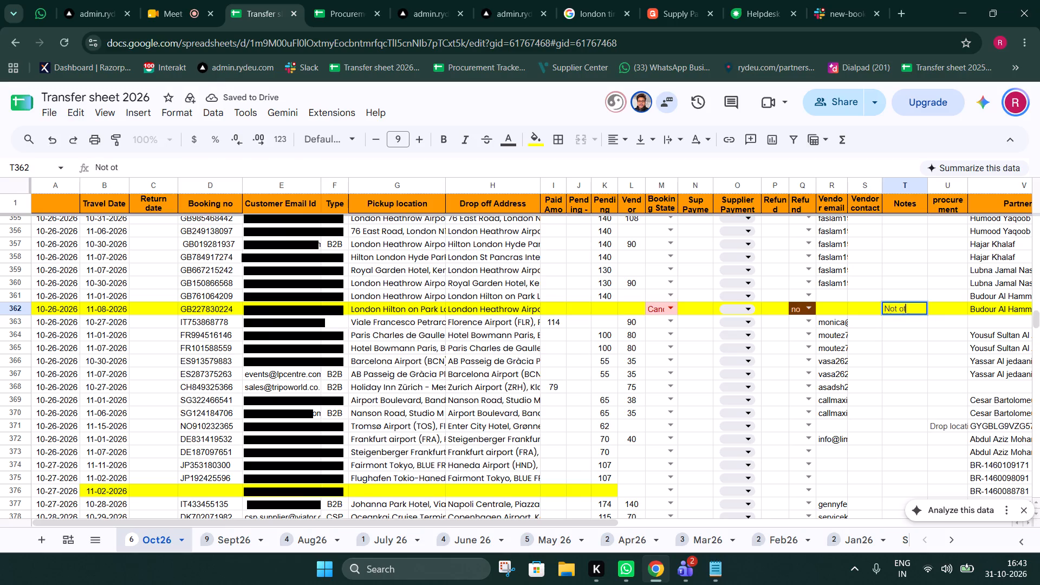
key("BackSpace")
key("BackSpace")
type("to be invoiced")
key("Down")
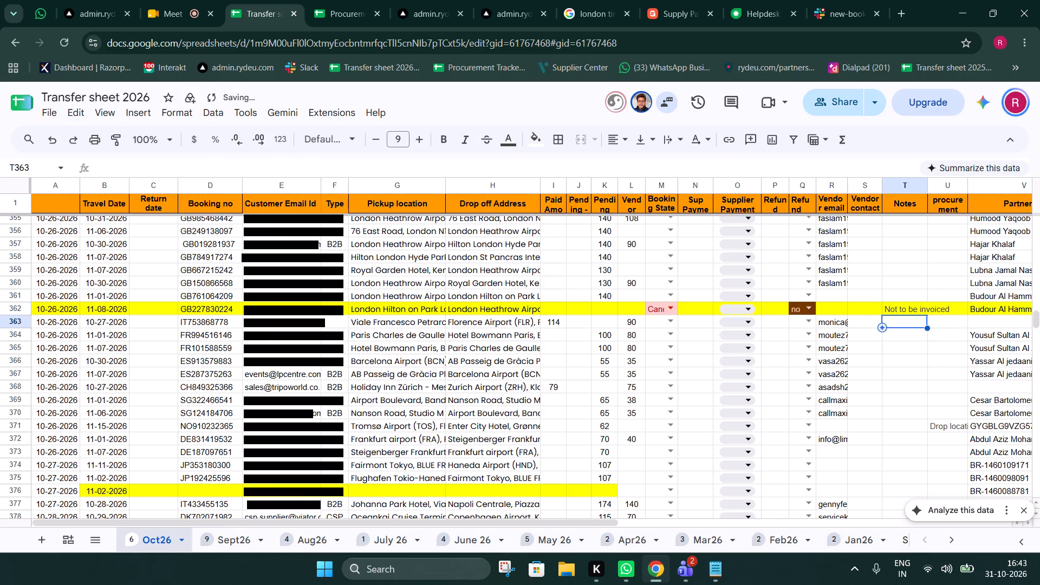
Make the "Not to be invoiced" note bold and copy it into the Invoice Number cell of the same row.
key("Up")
left_click(110, 143)
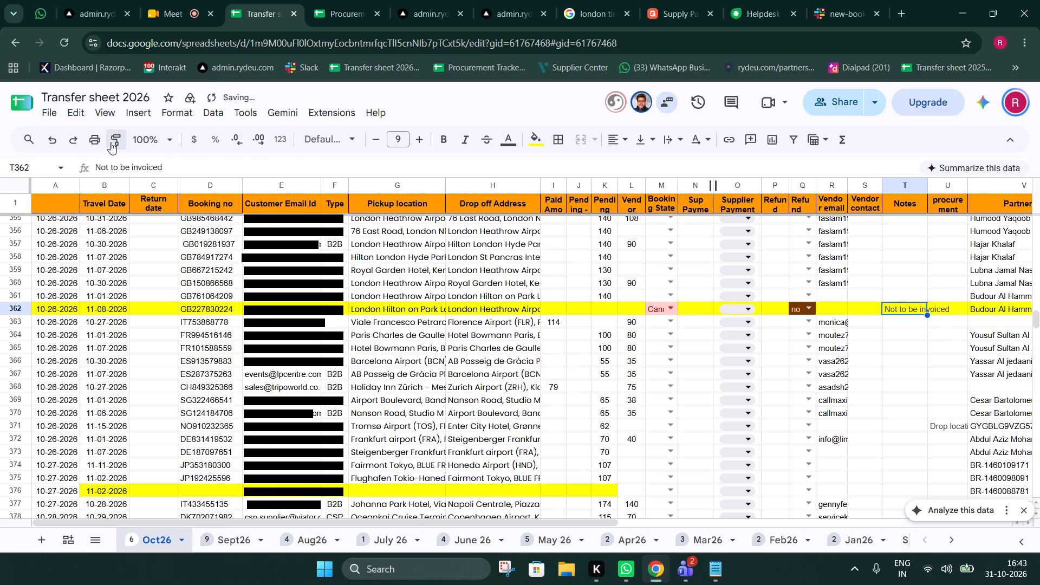
left_click_drag(453, 523, 663, 519)
left_click(748, 308)
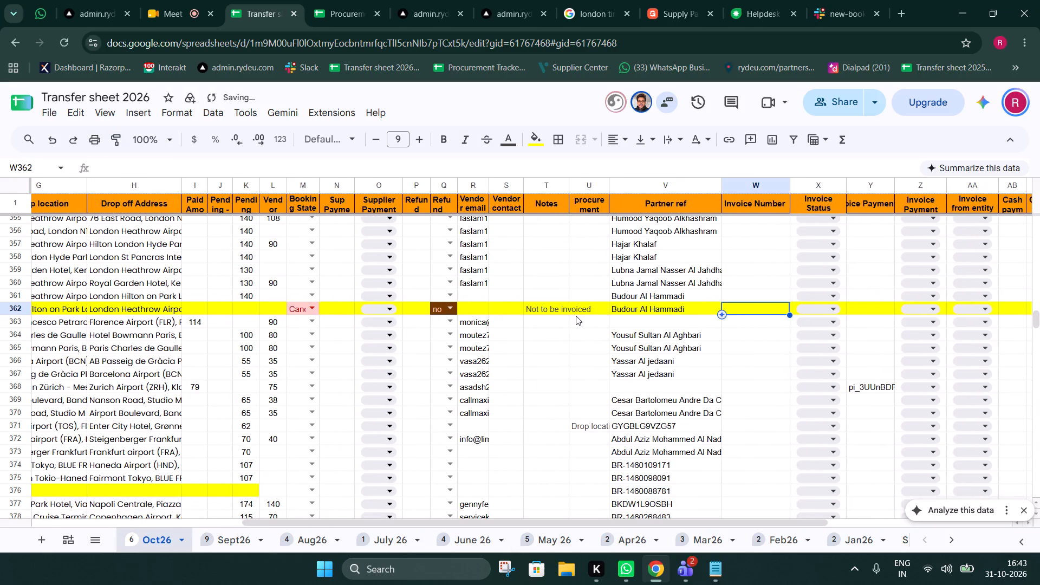
left_click(561, 310)
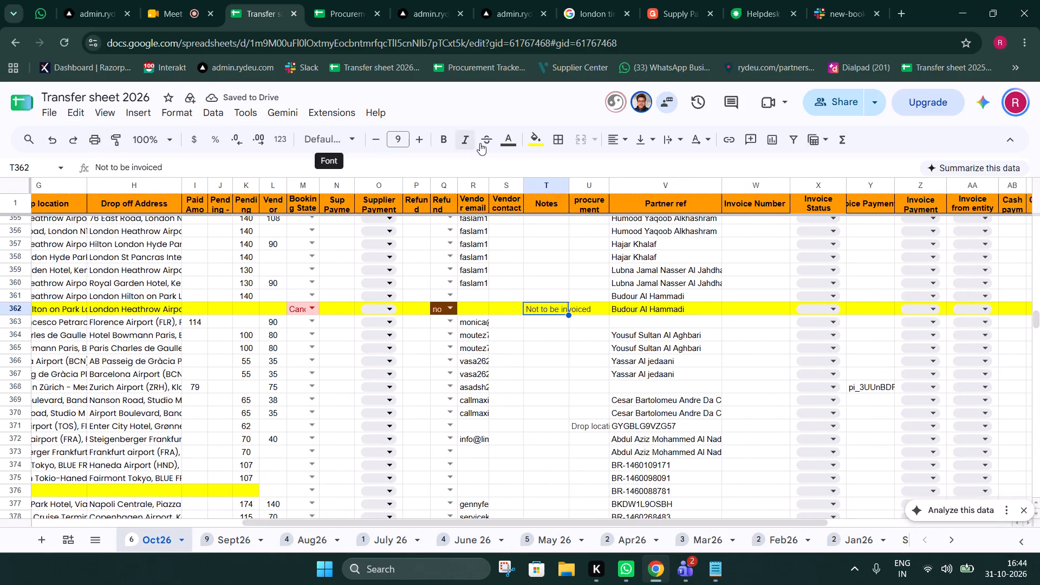
left_click(445, 142)
key("ctrl+c")
left_click(766, 307)
key("ctrl+v")
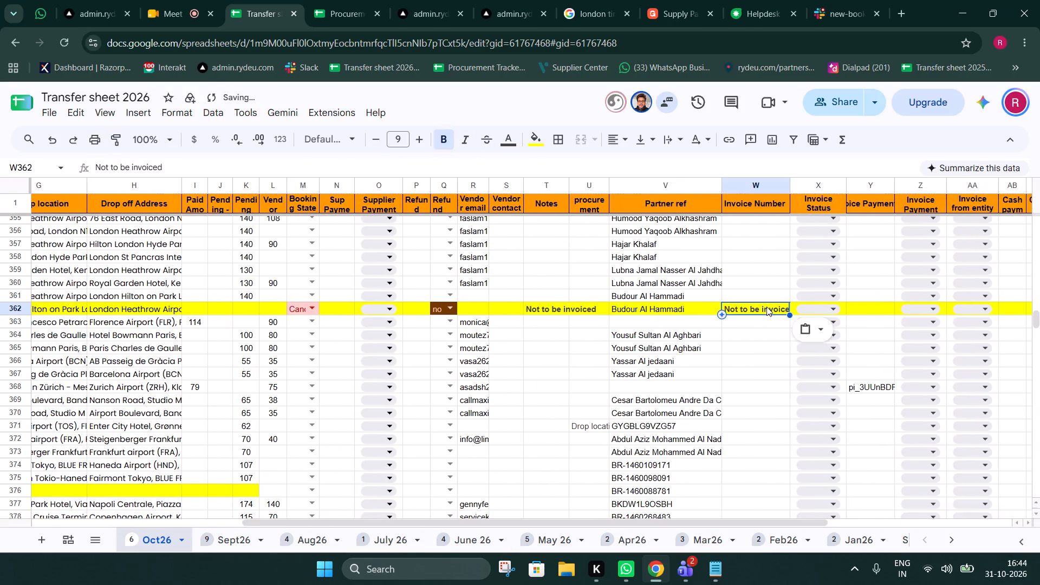
key("Right")
key("Right")
key("Right")
key("Right")
key("Right")
key("Right")
key("Right")
key("Right")
key("Right")
key("Left")
key("Left")
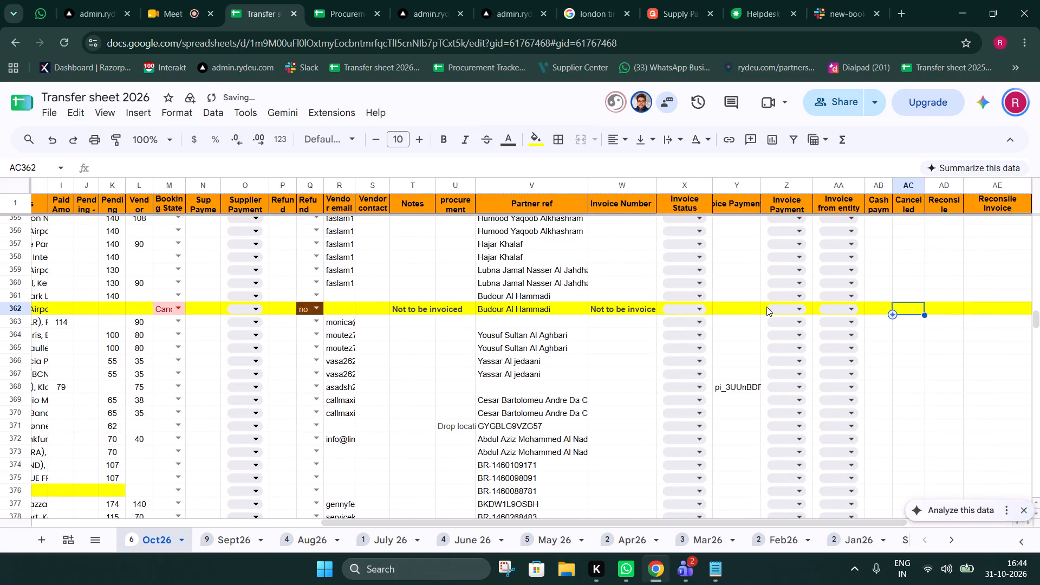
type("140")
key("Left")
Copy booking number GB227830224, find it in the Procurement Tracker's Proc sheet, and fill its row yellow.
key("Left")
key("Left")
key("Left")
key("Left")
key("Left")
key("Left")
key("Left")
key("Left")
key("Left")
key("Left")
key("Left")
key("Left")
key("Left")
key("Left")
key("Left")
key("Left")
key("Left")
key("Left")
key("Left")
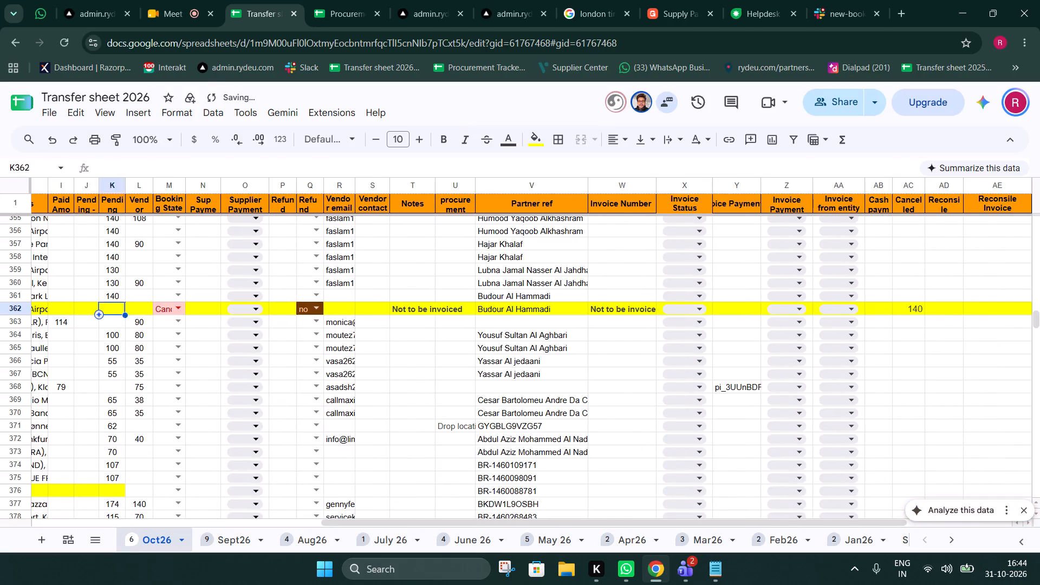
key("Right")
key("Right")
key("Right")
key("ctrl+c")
left_click(363, 0)
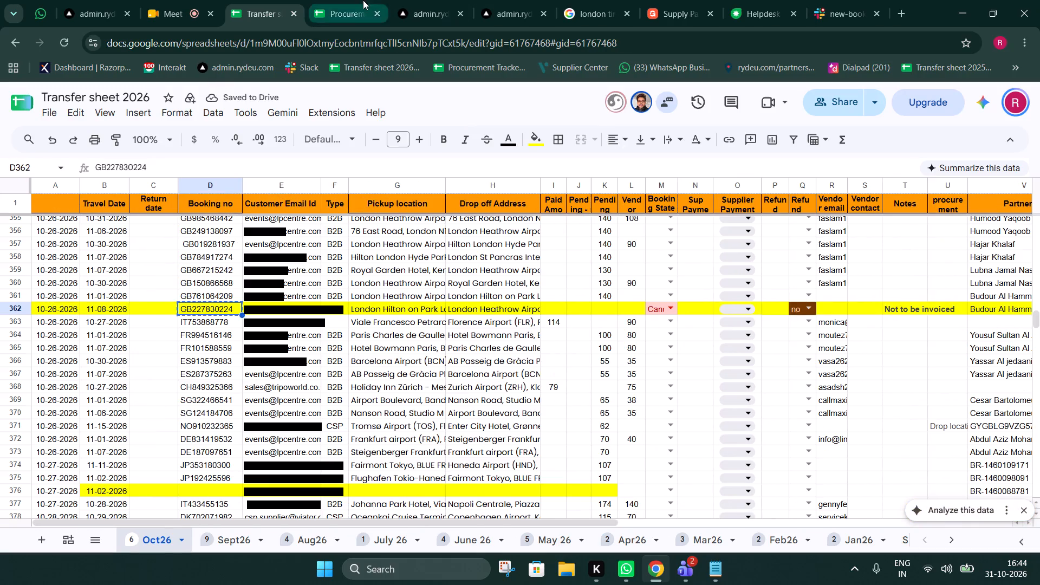
key("ctrl+f")
key("ctrl+v")
scroll(323, 305, "down", 3)
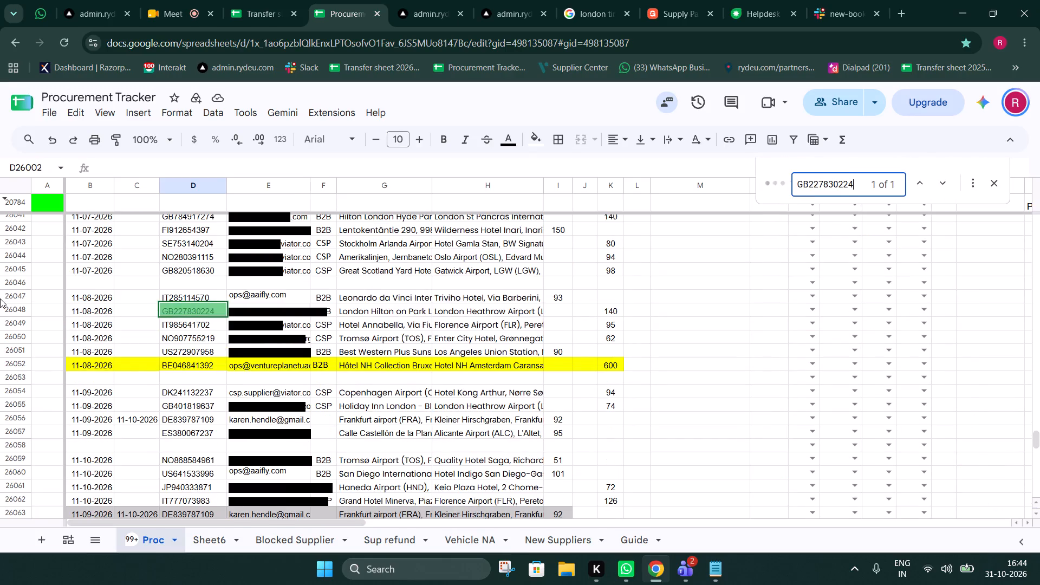
left_click(0, 298)
left_click(0, 303)
left_click(0, 307)
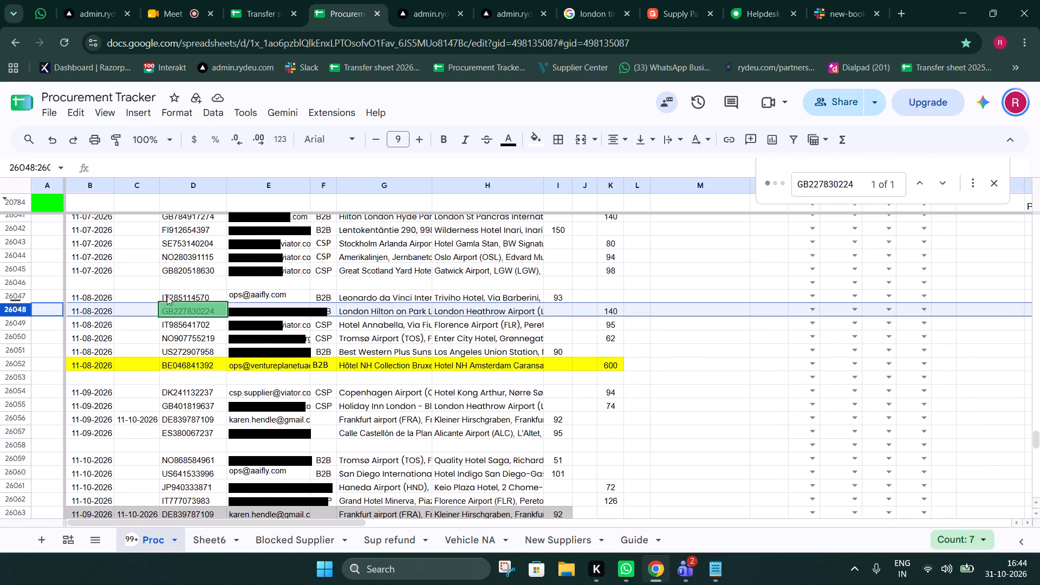
left_click(549, 139)
left_click(543, 139)
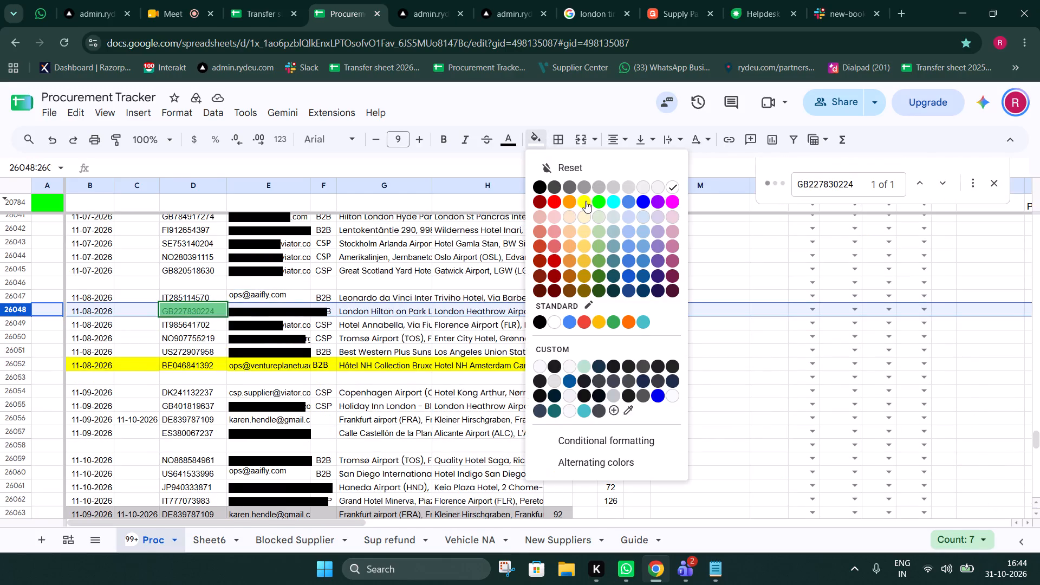
left_click(586, 201)
left_click(993, 184)
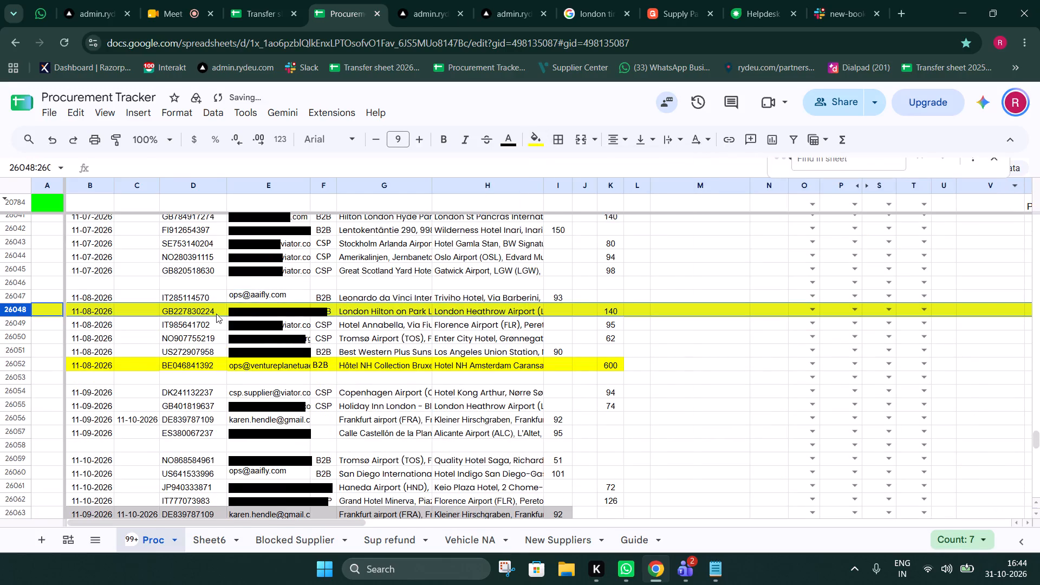
left_click(214, 311)
key("Left")
key("Left")
key("Left")
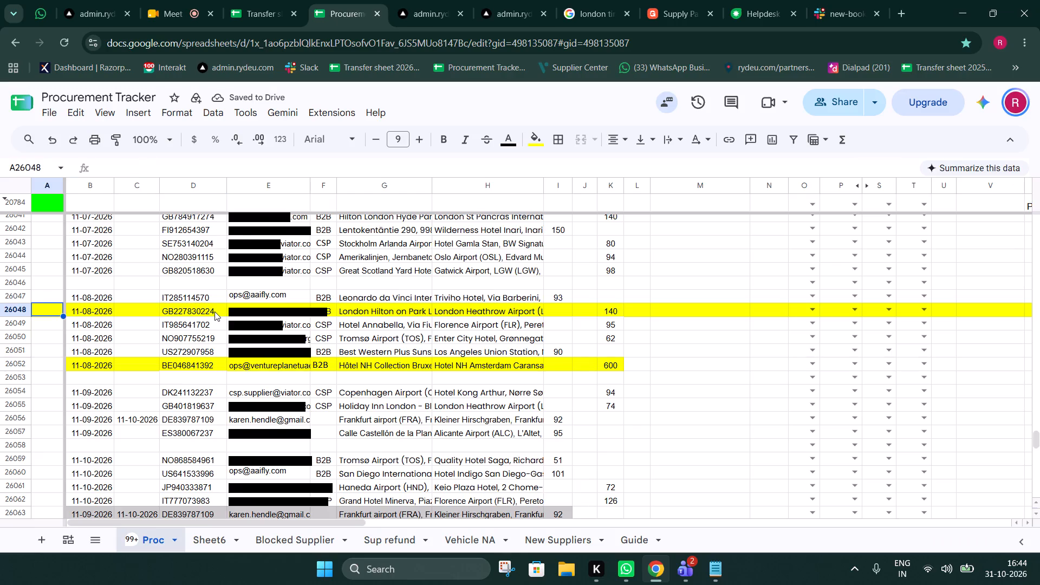
left_click(278, 0)
key("Escape")
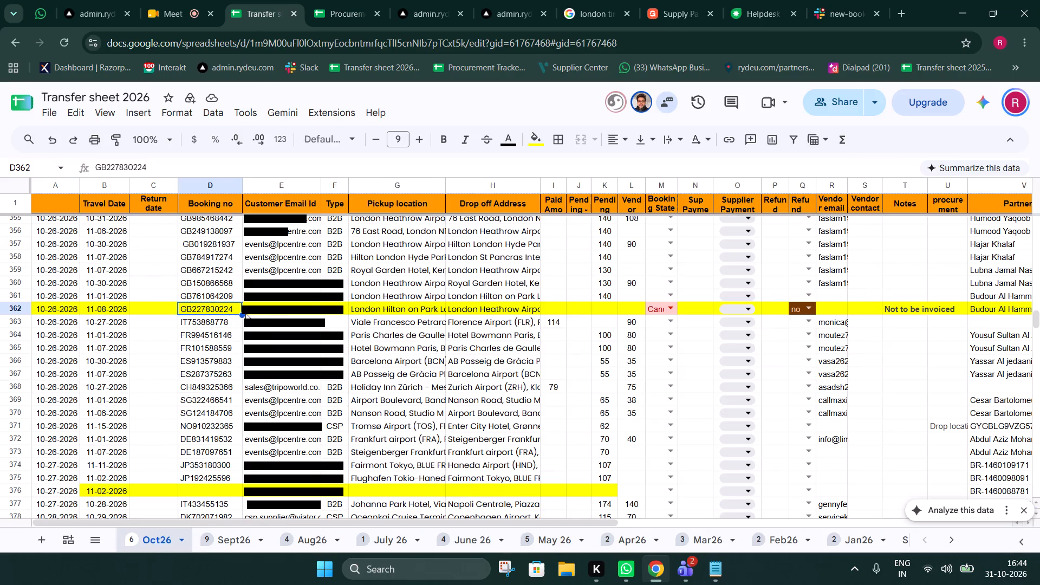
left_click(229, 296)
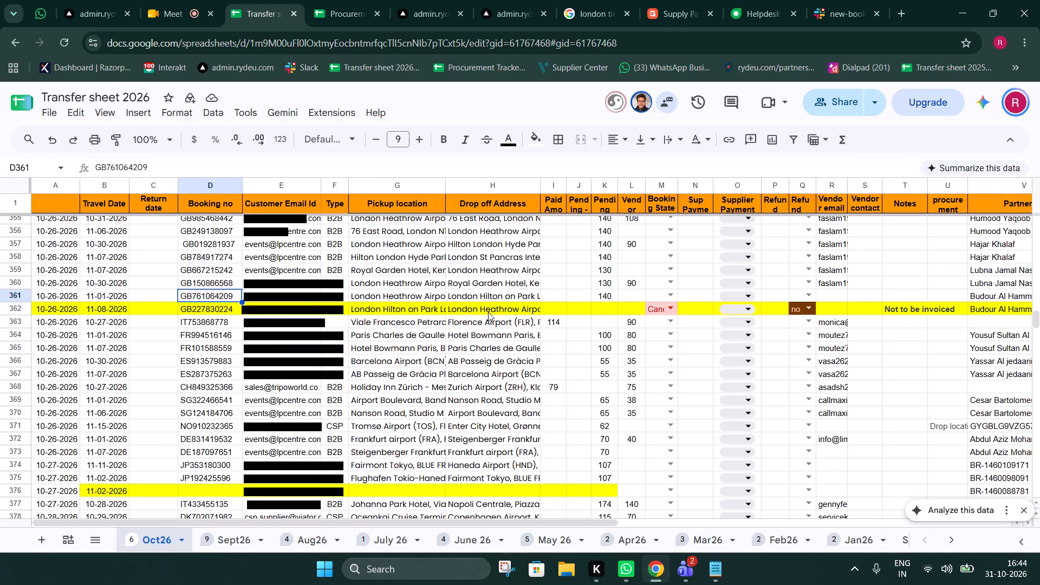
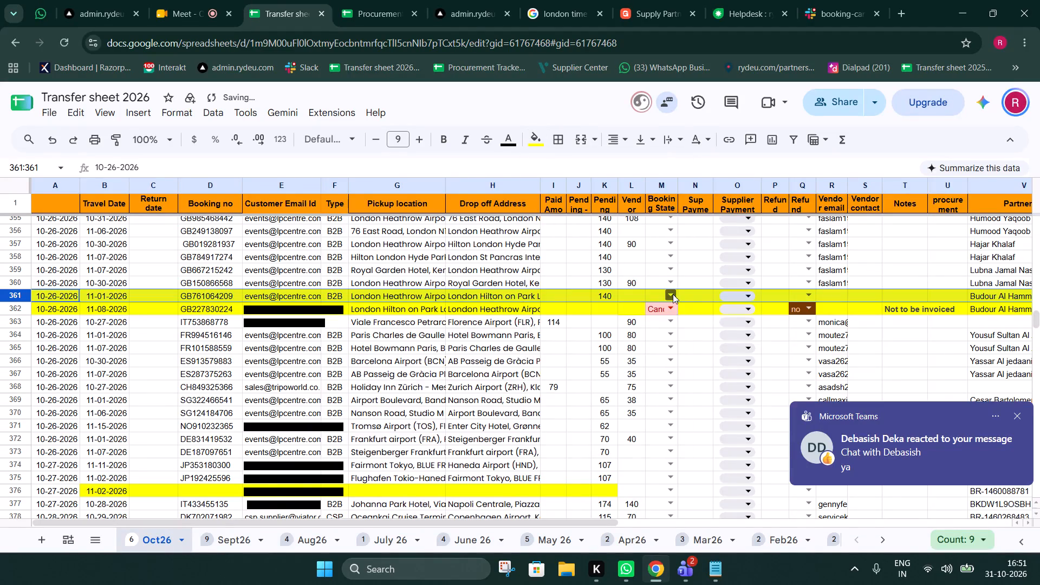
left_click(673, 294)
left_click(691, 328)
left_click(813, 292)
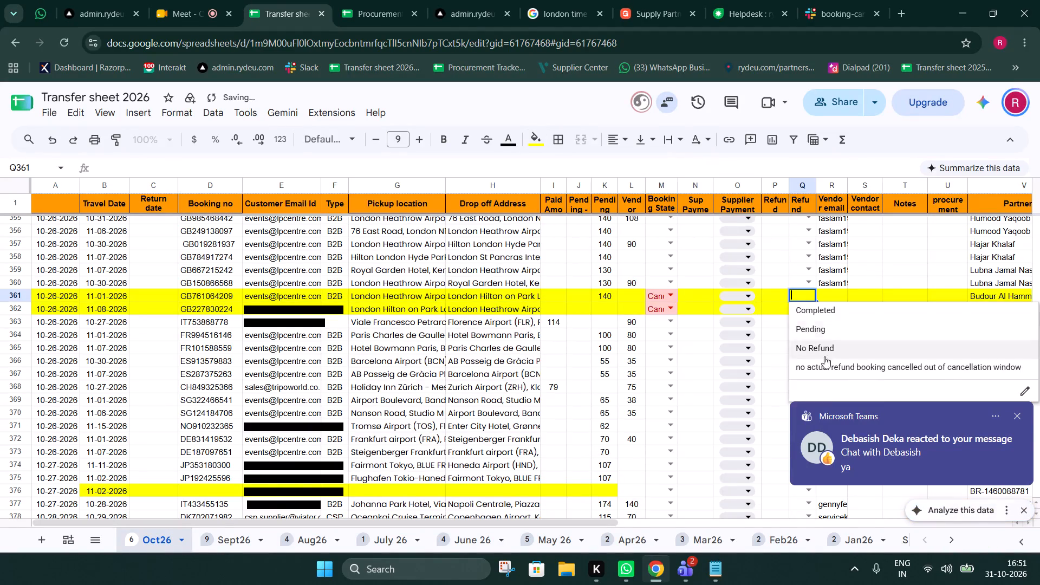
left_click(826, 362)
left_click(894, 311)
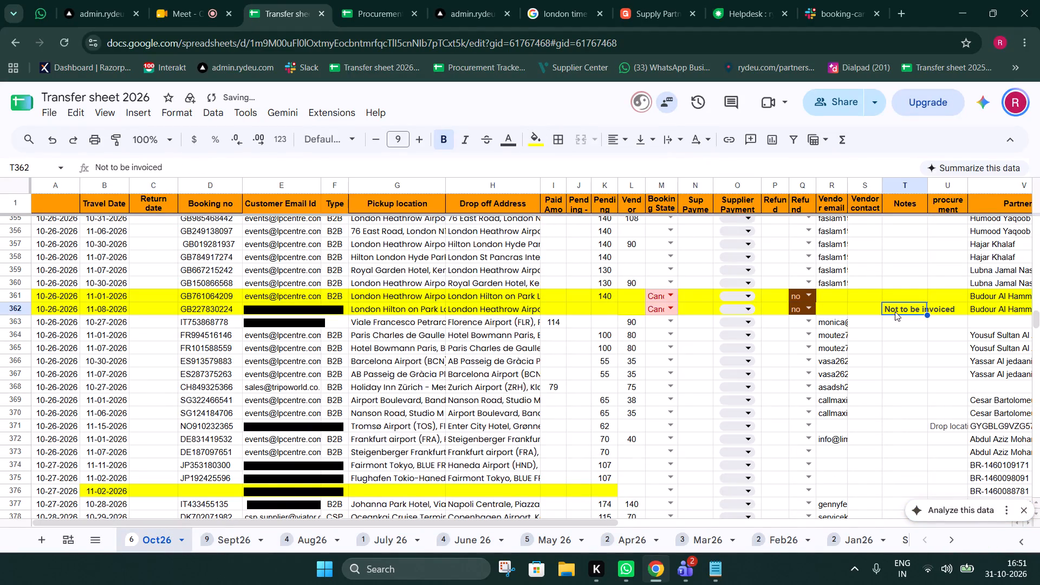
key("ctrl+c")
left_click(896, 290)
left_click(902, 296)
key("ctrl+v")
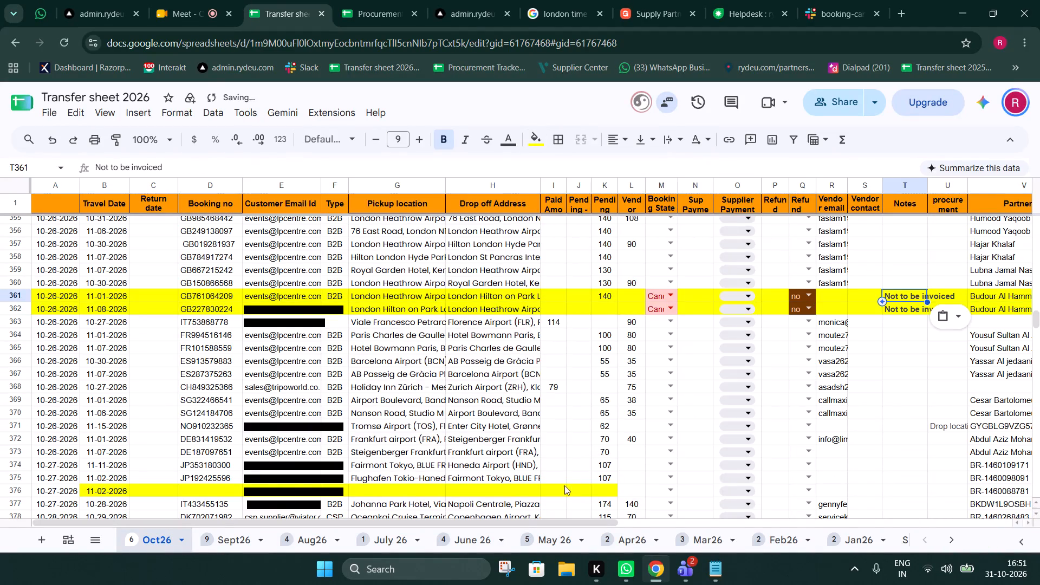
left_click_drag(531, 526, 803, 499)
left_click(654, 294)
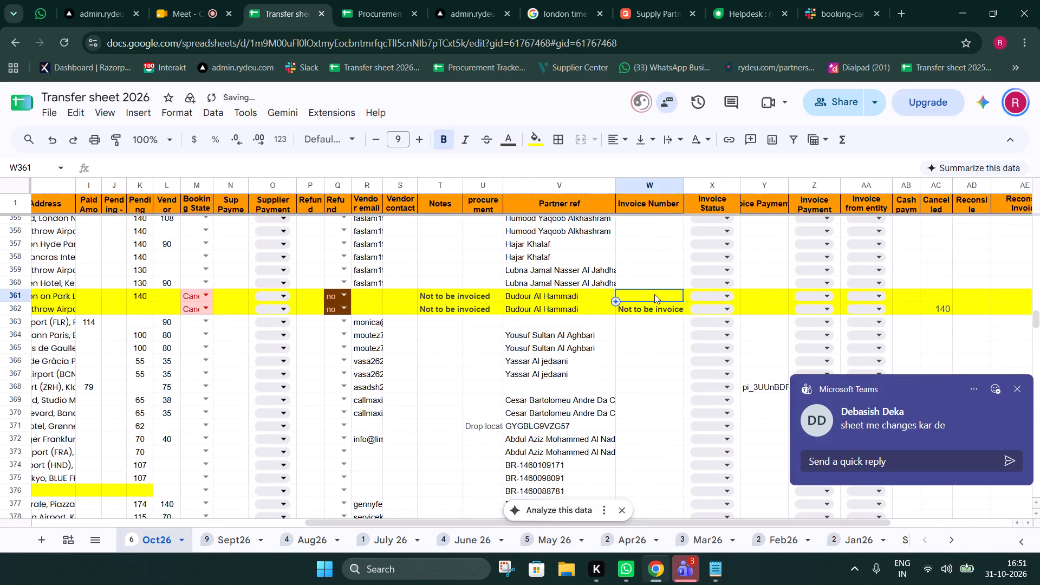
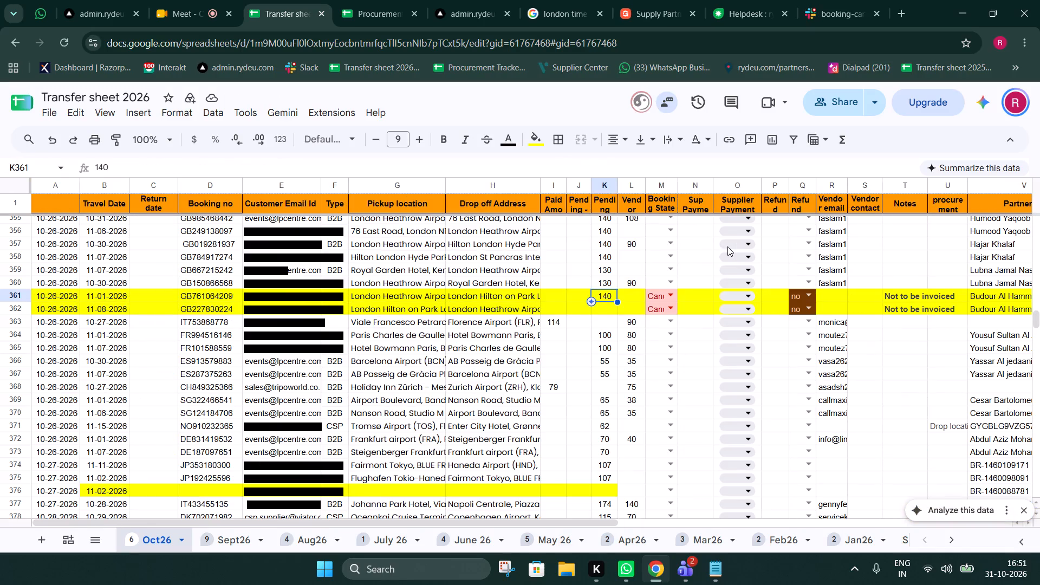
key("BackSpace")
key("Right")
key("Right")
key("Right")
key("Right")
key("Right")
key("Right")
key("Right")
key("Right")
key("Right")
key("Right")
key("Right")
key("Right")
key("Right")
key("Right")
key("Right")
key("Right")
key("Right")
key("Right")
key("Right")
key("Right")
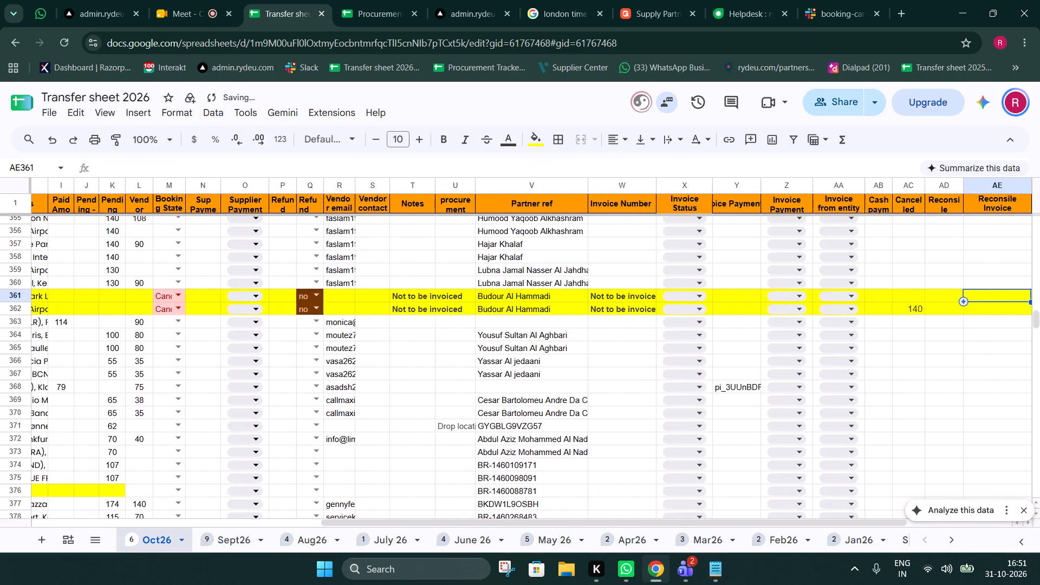
key("Left")
key("Left")
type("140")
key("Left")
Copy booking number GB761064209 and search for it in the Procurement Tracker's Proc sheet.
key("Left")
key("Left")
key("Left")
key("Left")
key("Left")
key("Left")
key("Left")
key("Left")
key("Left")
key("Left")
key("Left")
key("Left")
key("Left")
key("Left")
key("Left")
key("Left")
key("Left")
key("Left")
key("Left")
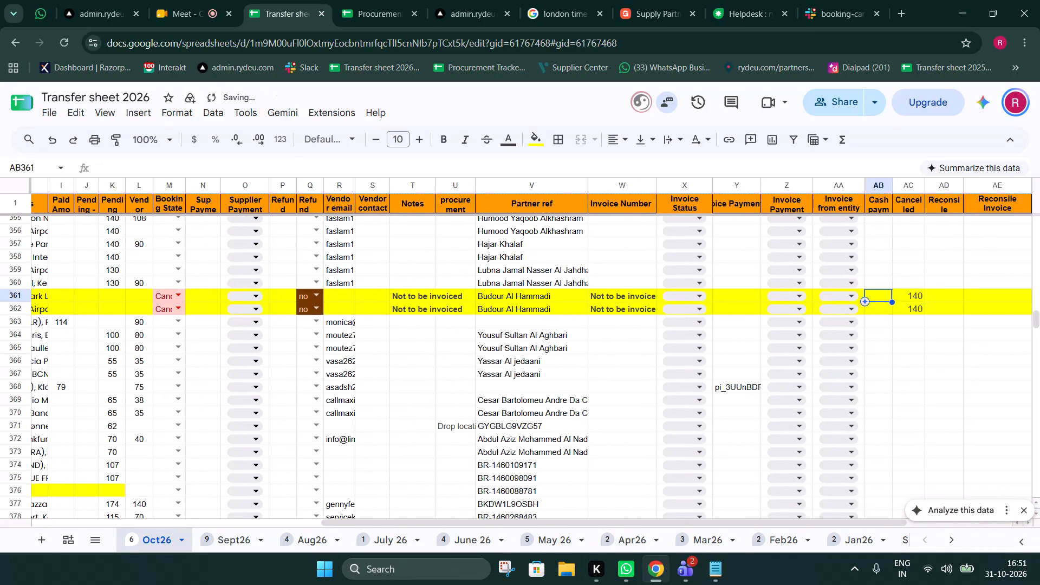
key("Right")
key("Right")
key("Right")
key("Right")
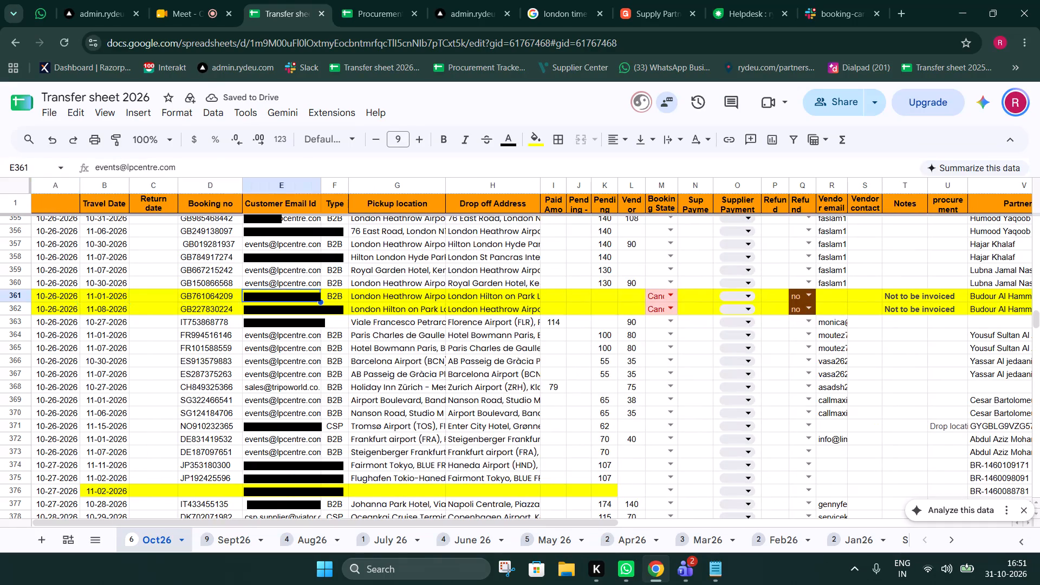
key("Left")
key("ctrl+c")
left_click(377, 0)
key("ctrl+f")
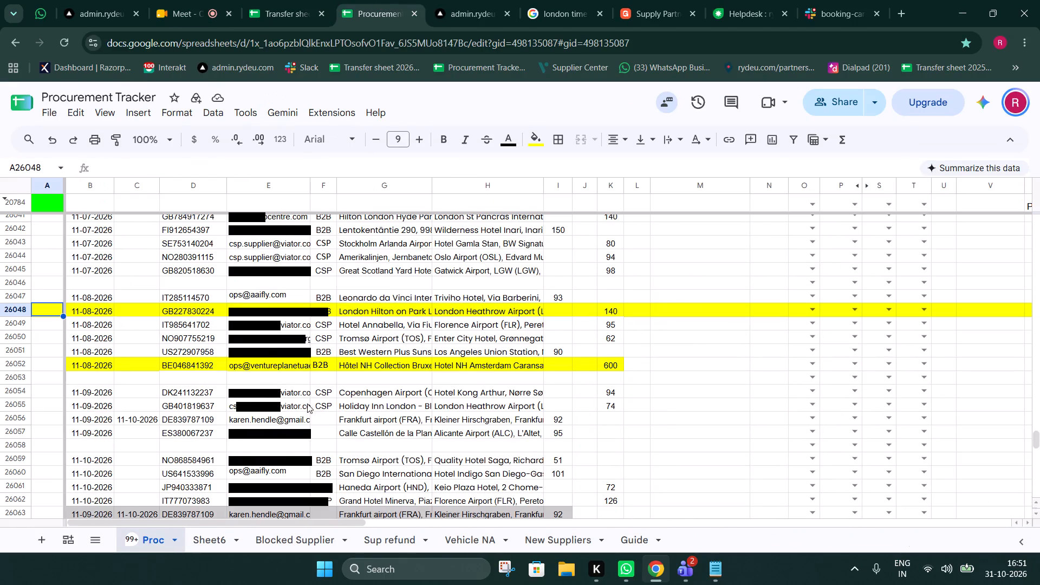
key("ctrl+v")
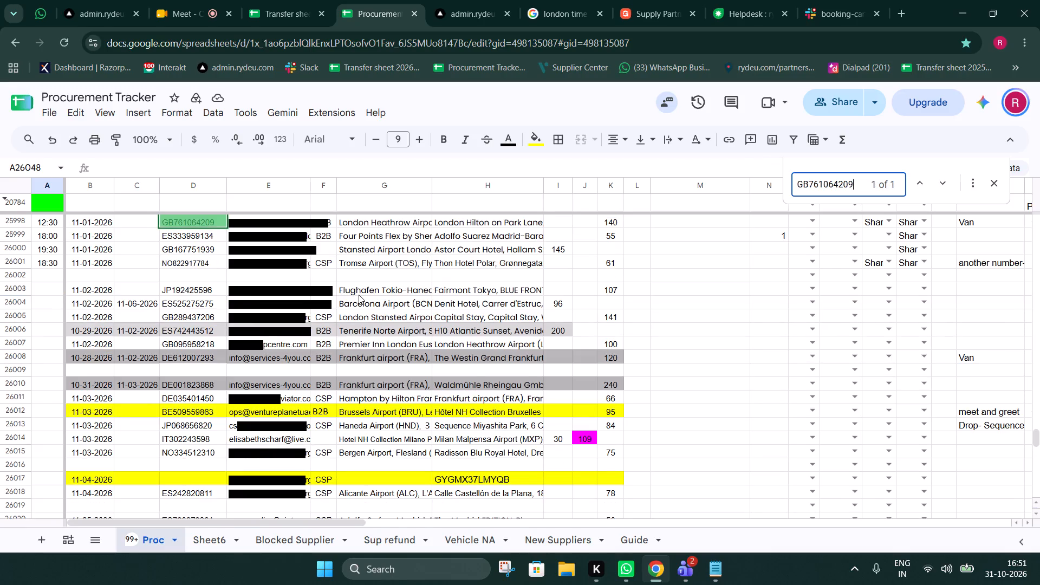
scroll(359, 295, "up", 2)
left_click(0, 360)
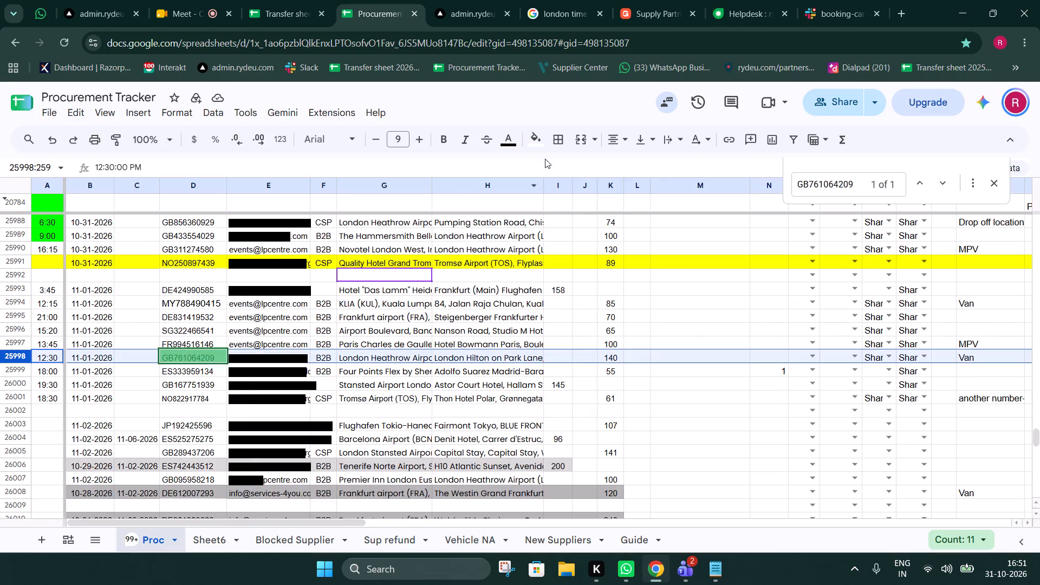
left_click(532, 144)
left_click(579, 197)
left_click(989, 186)
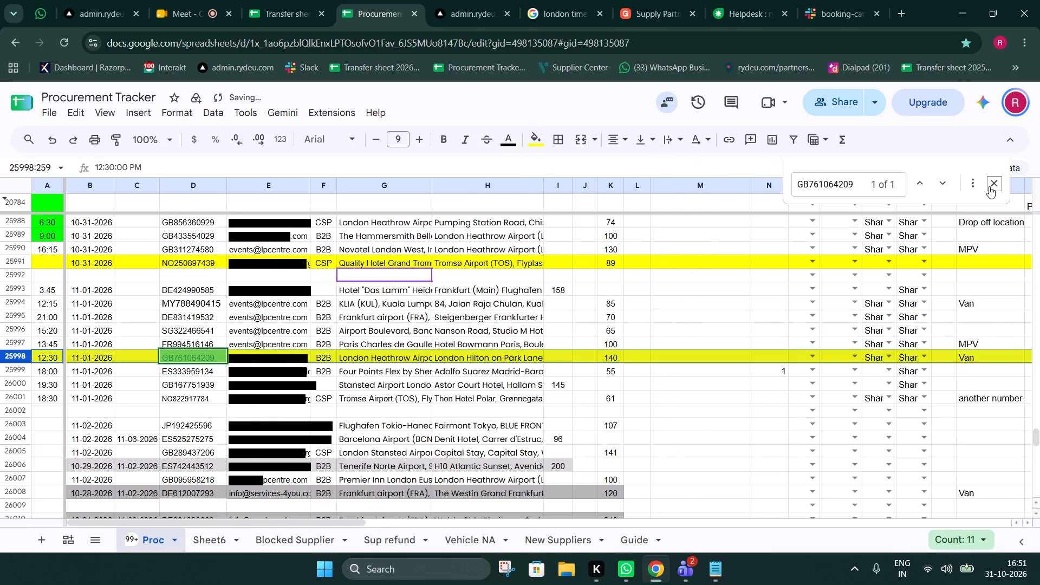
left_click(869, 359)
key("BackSpace")
left_click(919, 354)
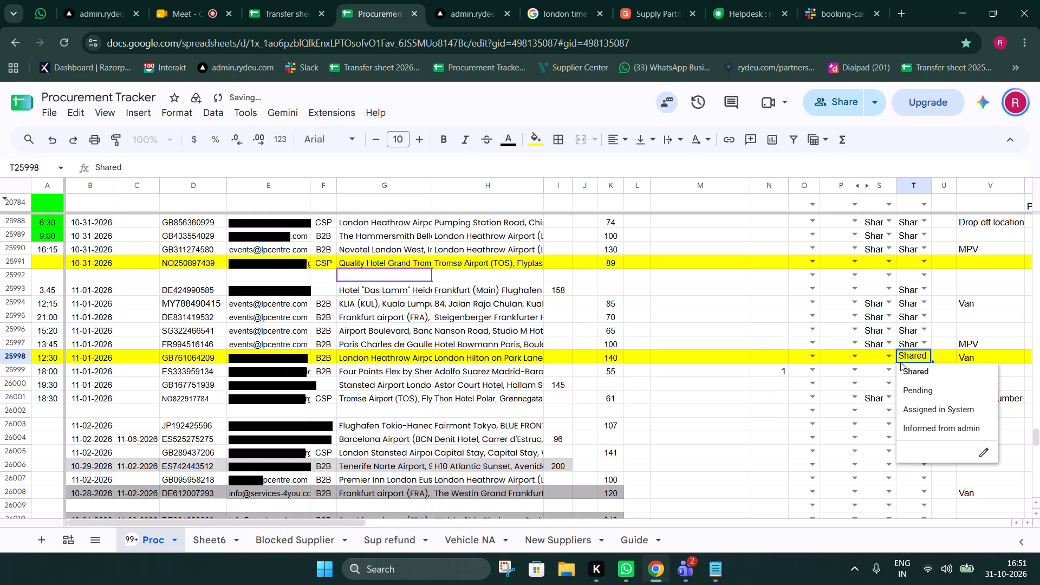
left_click(900, 362)
left_click(877, 362)
left_click(913, 356)
key("BackSpace")
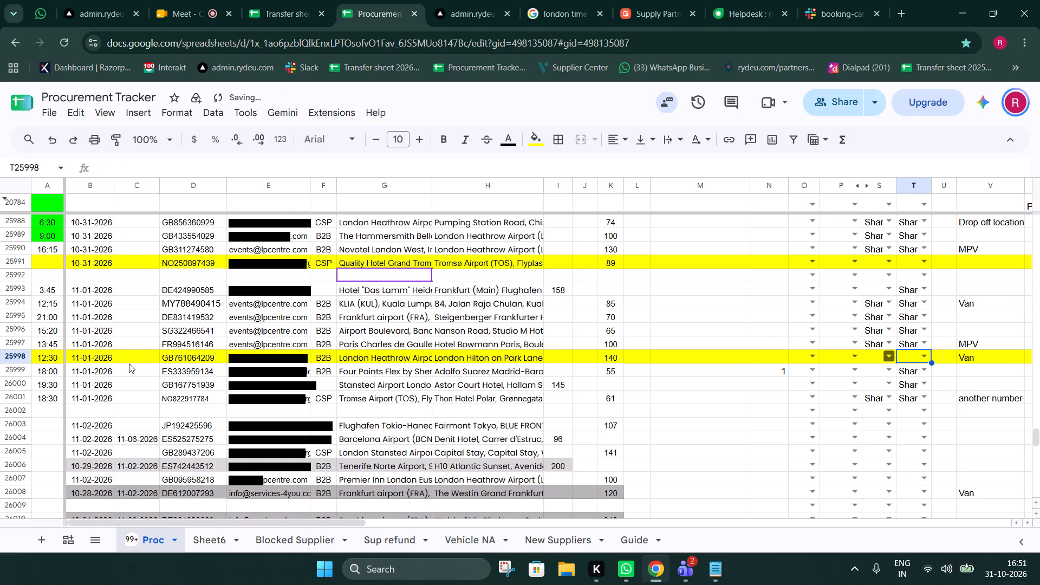
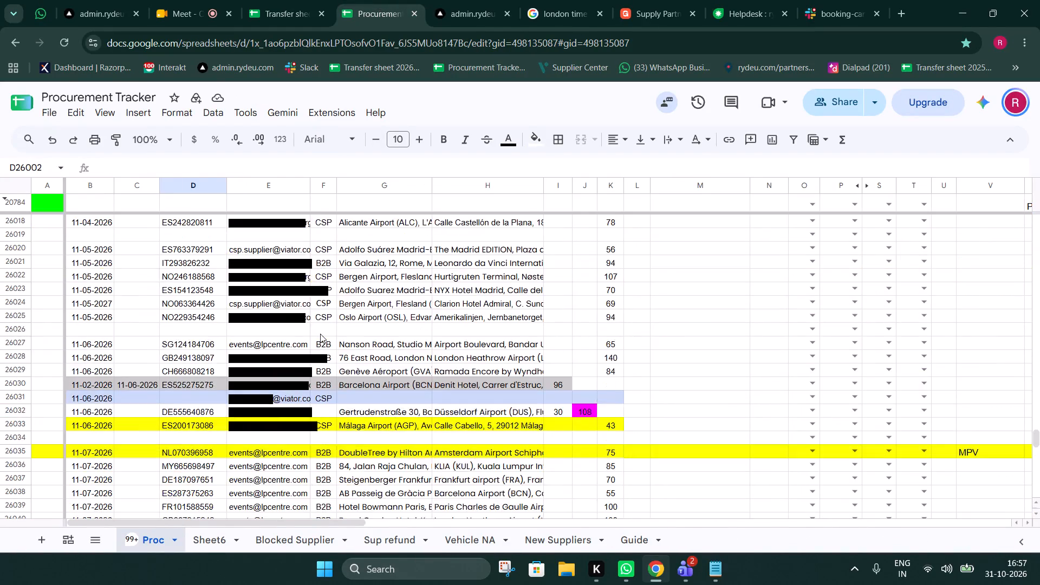
scroll(320, 334, "down", 5)
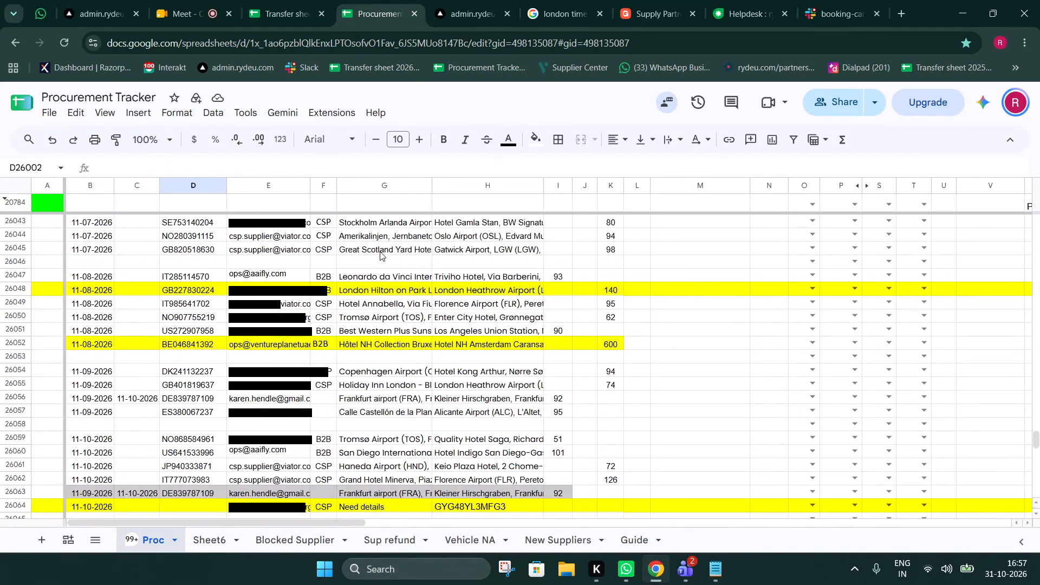
left_click(443, 0)
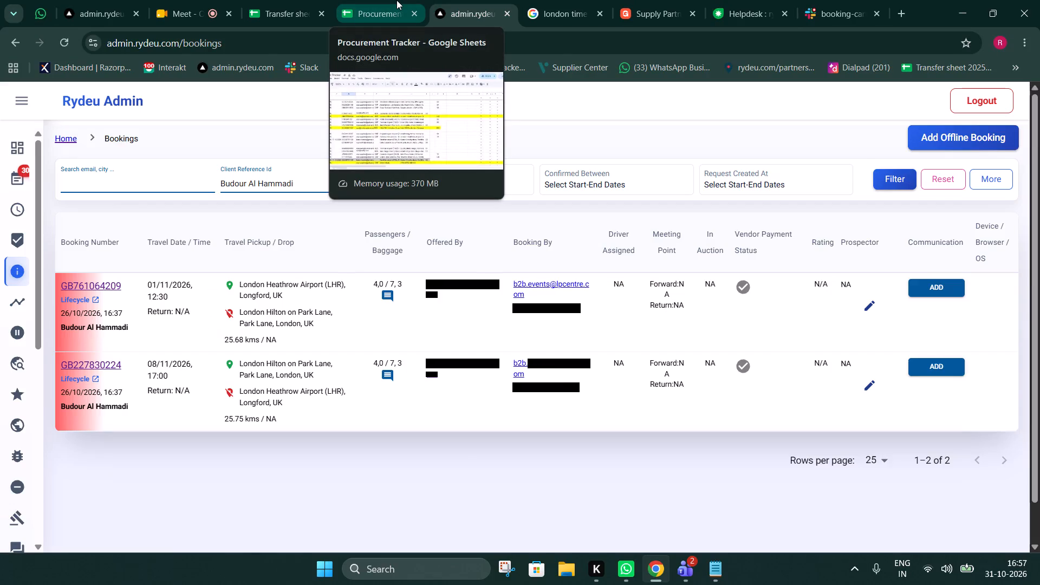
left_click(396, 0)
scroll(308, 304, "up", 4)
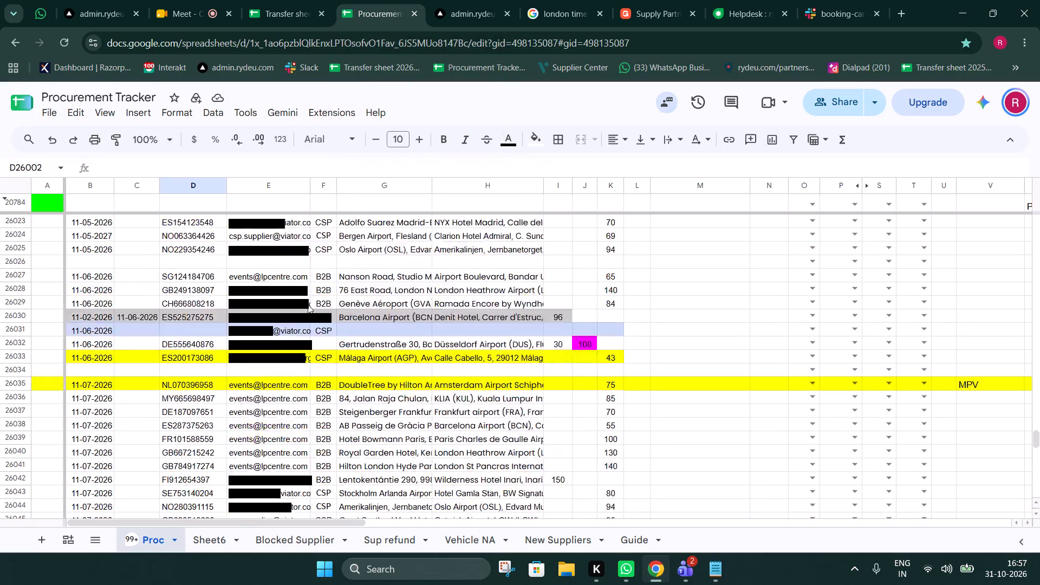
scroll(308, 304, "up", 7)
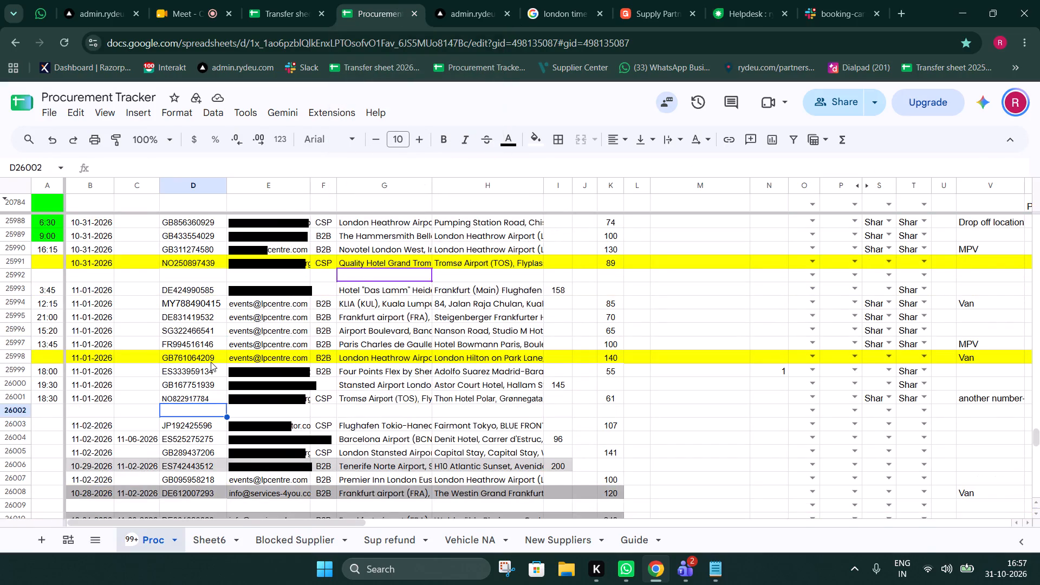
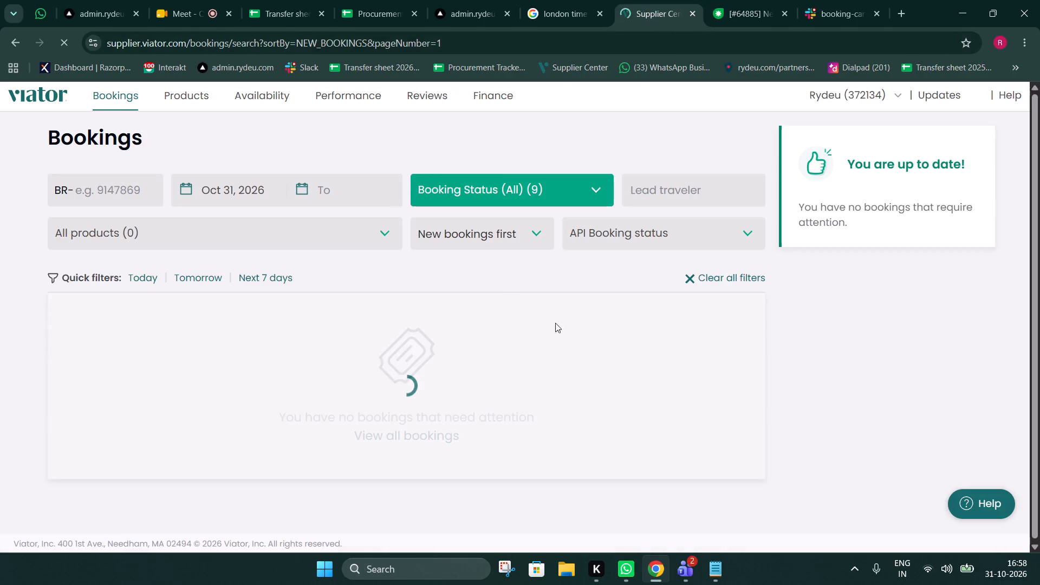
Switch to the Rydeu Admin bookings list and reset its search filters.
left_click(465, 0)
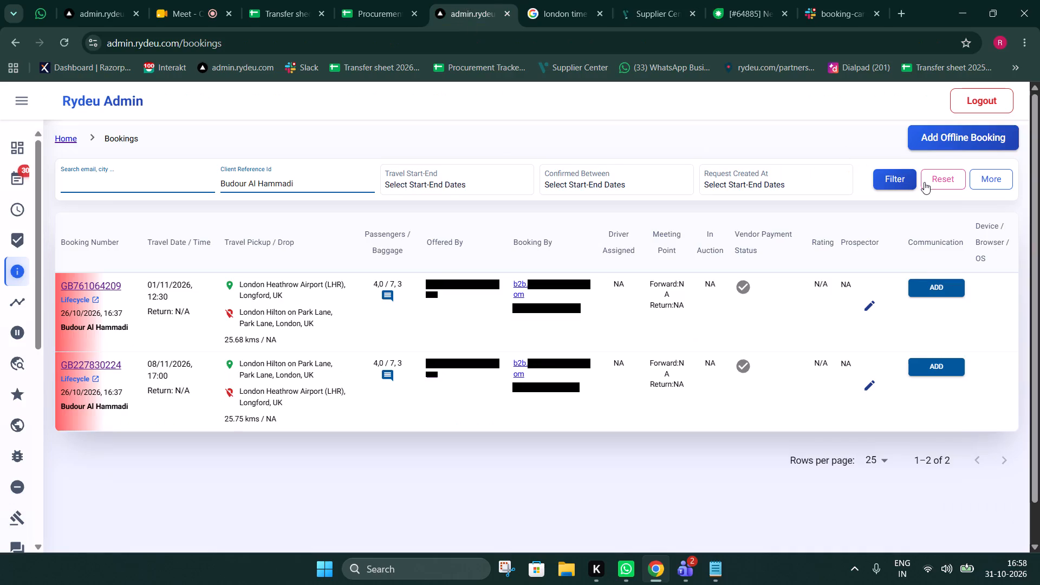
left_click(939, 180)
left_click(659, 0)
scroll(490, 292, "down", 2)
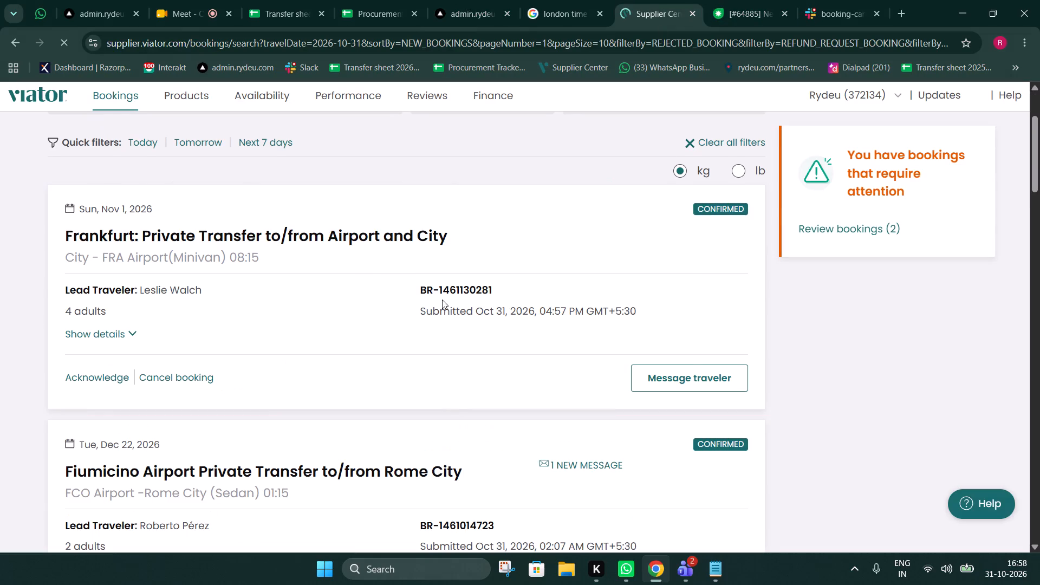
left_click(110, 333)
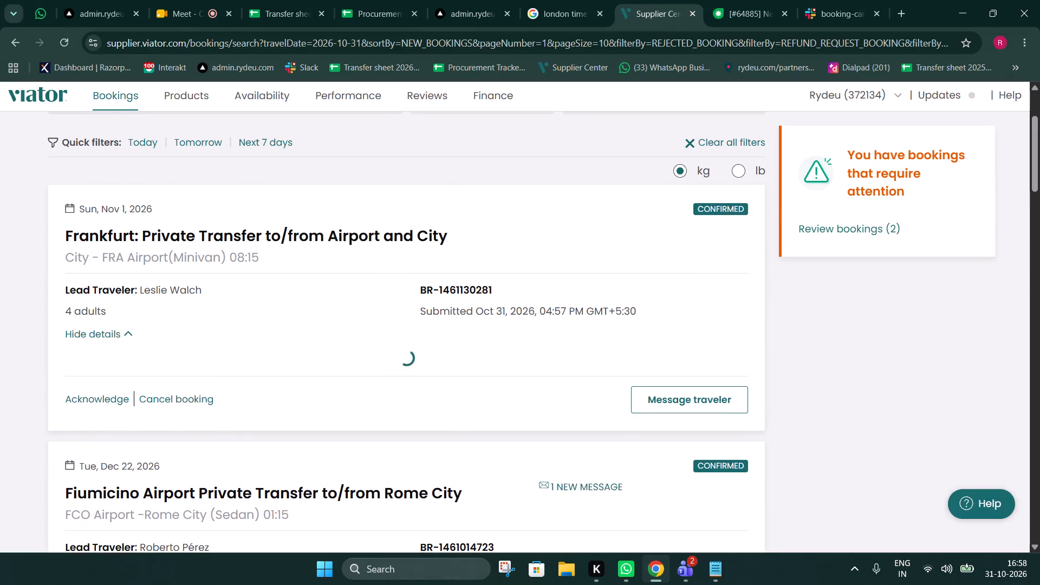
left_click(187, 395)
scroll(349, 314, "down", 2)
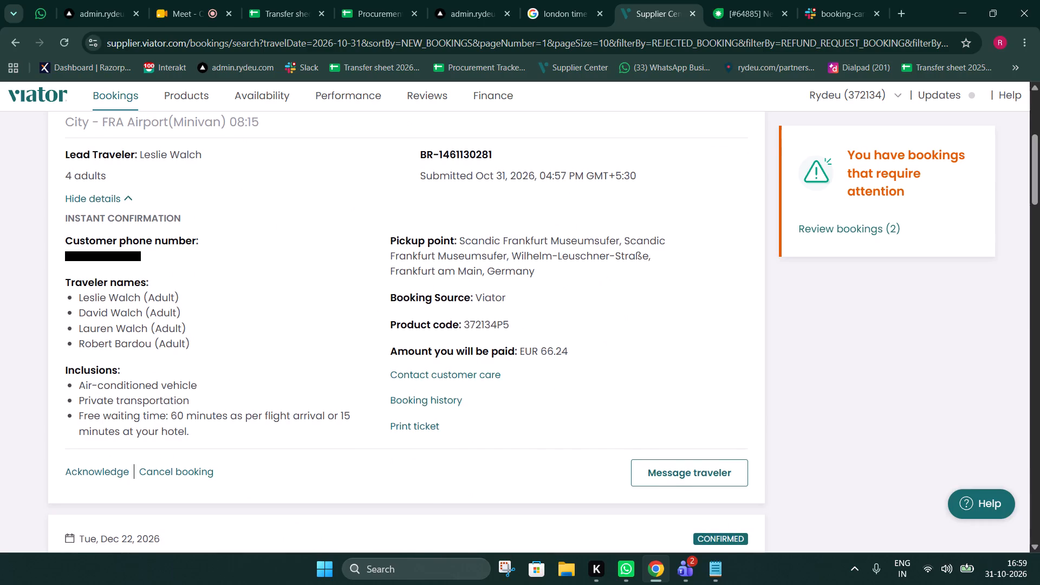
left_click(741, 0)
scroll(486, 331, "down", 5)
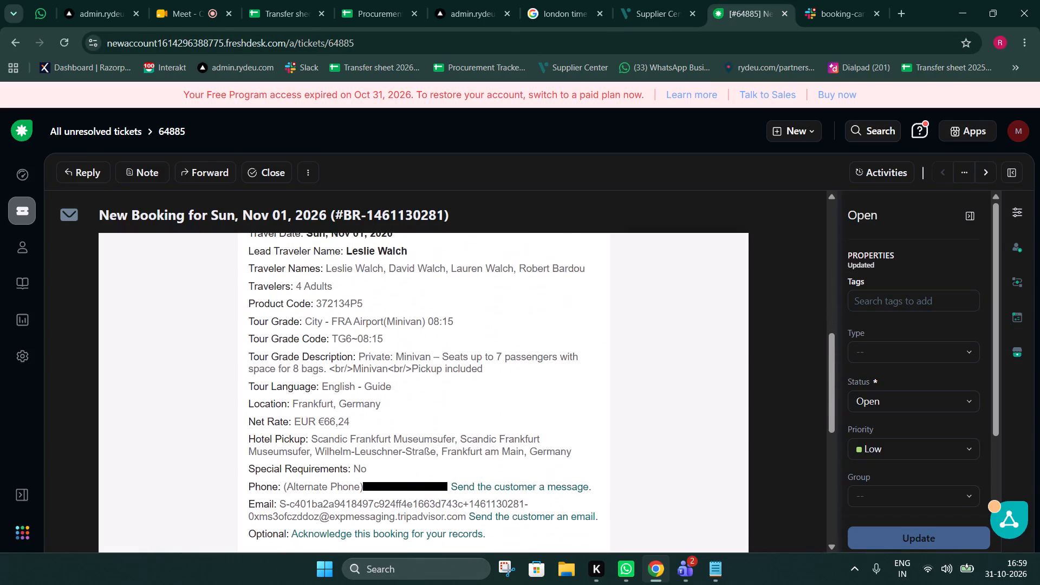
scroll(485, 333, "down", 1)
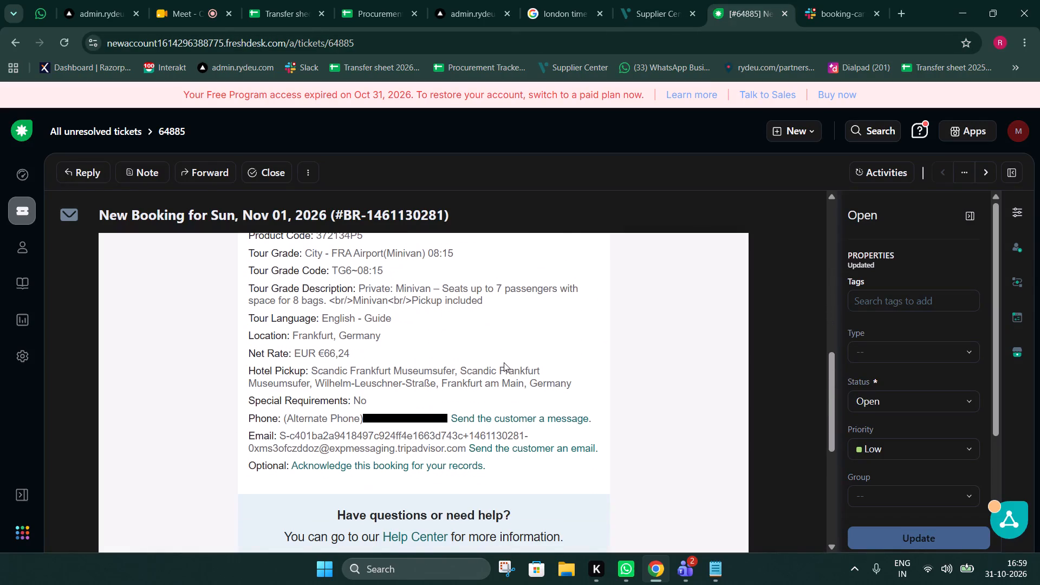
scroll(504, 362, "up", 2)
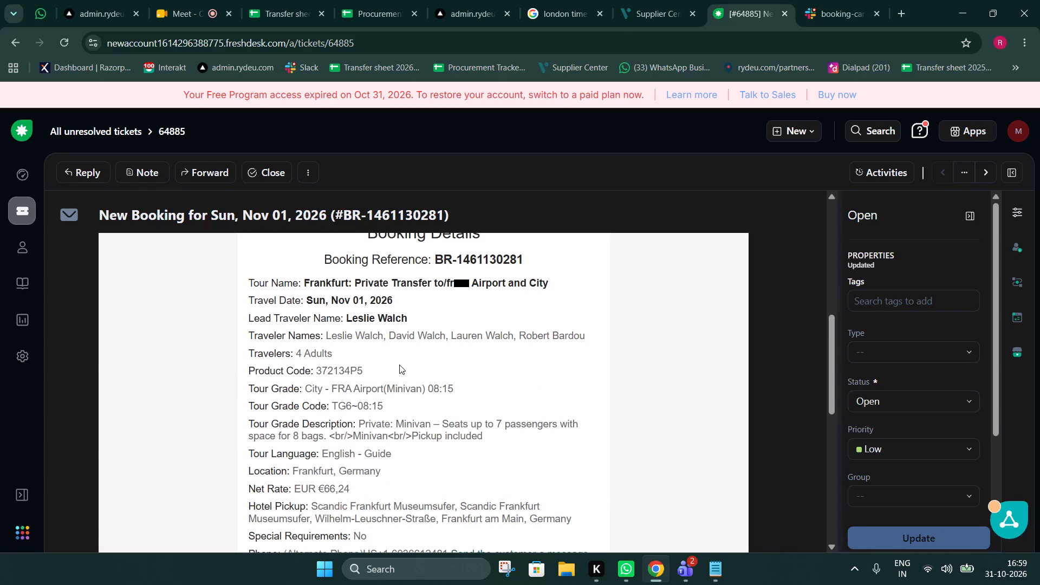
left_click(471, 0)
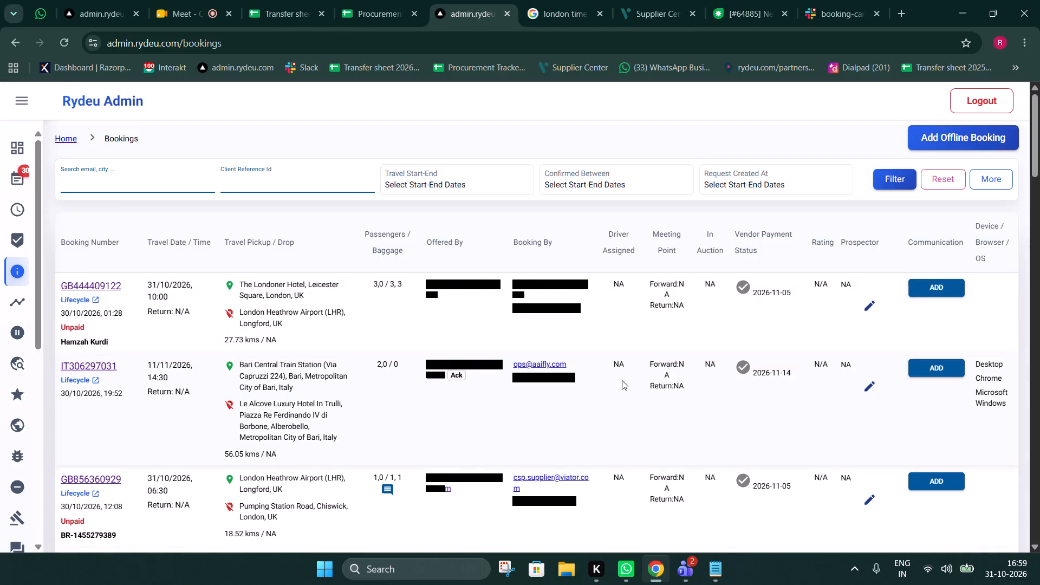
left_click(648, 0)
left_click_drag(142, 254, 127, 255)
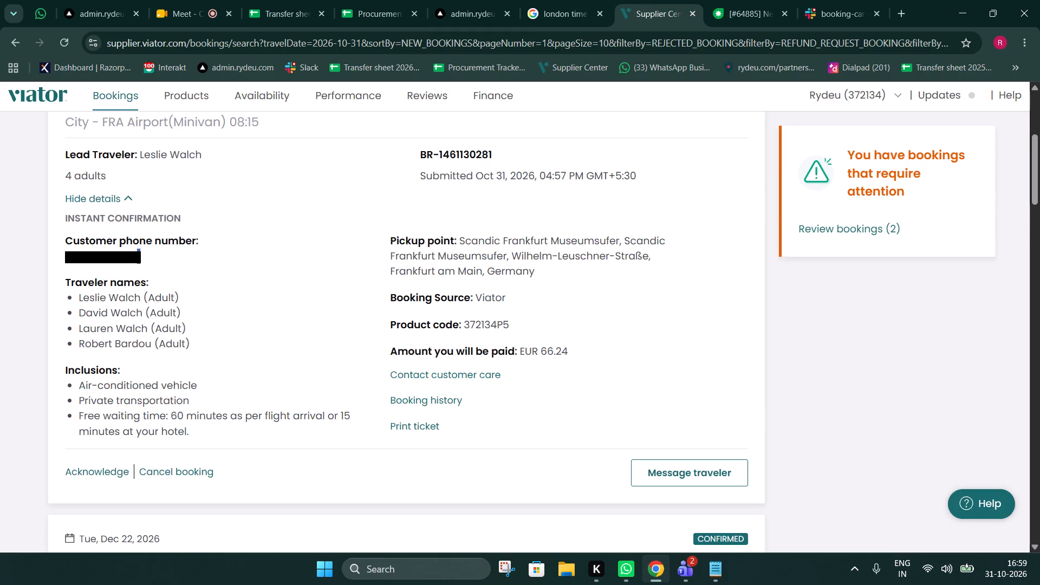
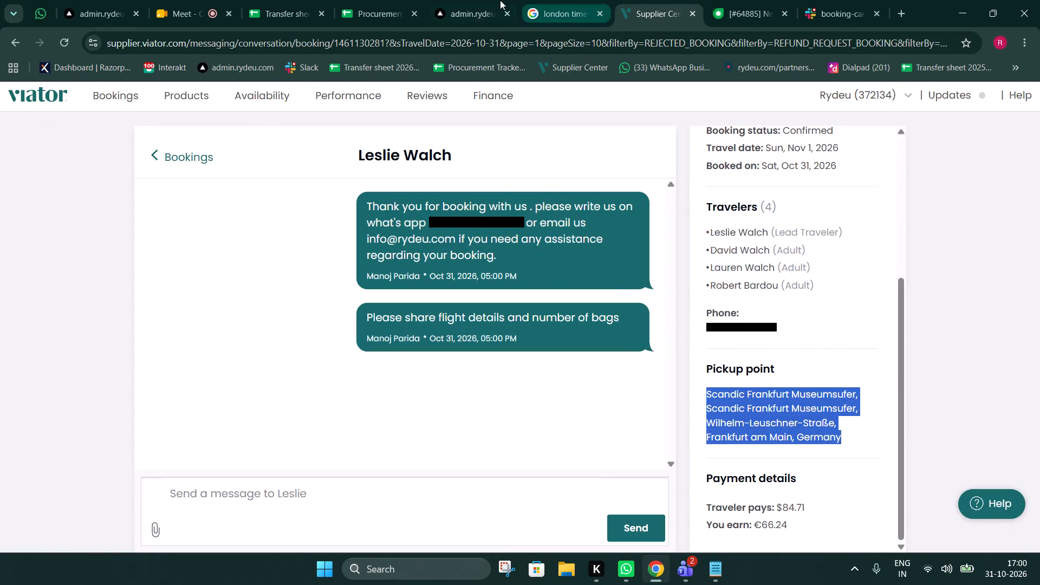
Search Google for the copied pickup point, Scandic Frankfurt Museumsufer, Wilhelm-Leuschner-Straße, Frankfurt am Main, and look through the hotel's details.
left_click(497, 0)
left_click(574, 0)
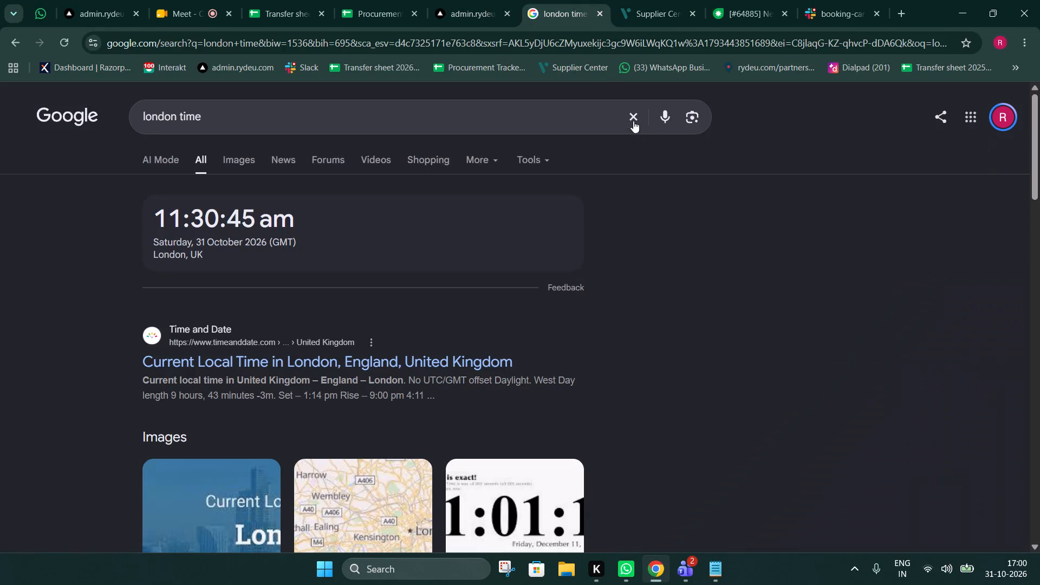
left_click(633, 121)
key("ctrl+v")
key("Return")
scroll(453, 216, "down", 2)
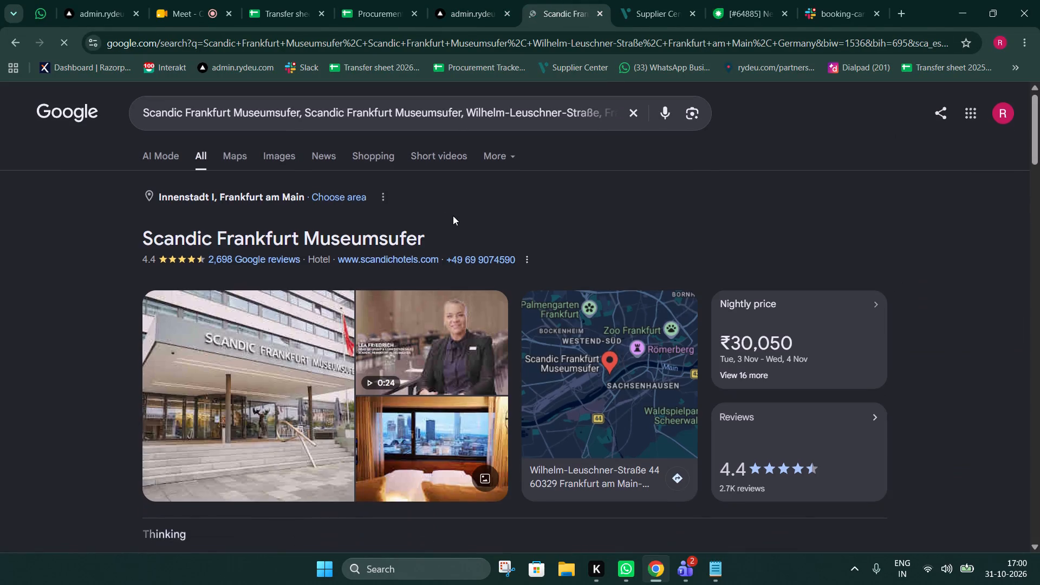
scroll(453, 216, "down", 2)
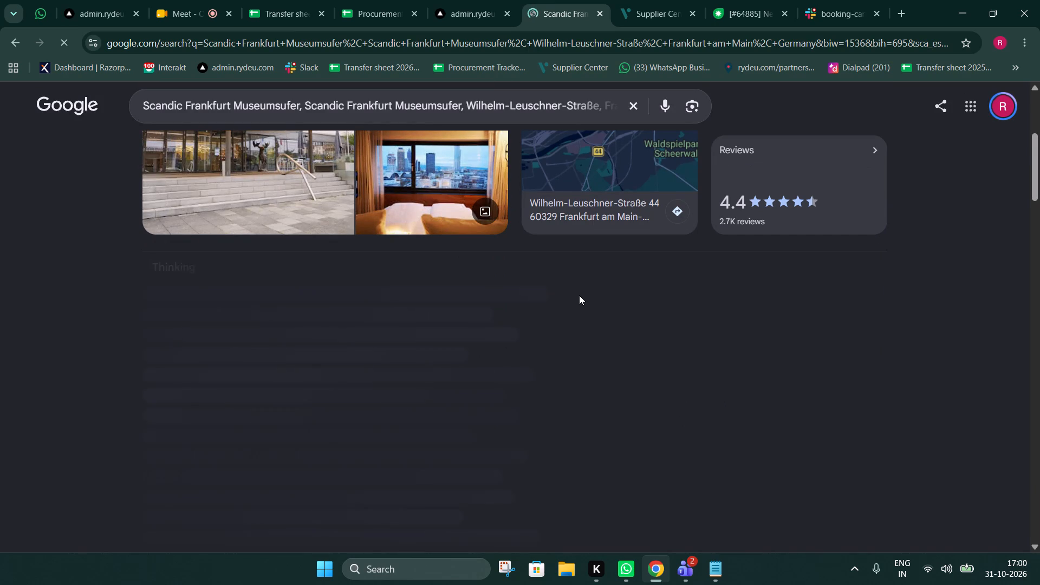
scroll(579, 295, "up", 2)
scroll(479, 341, "down", 4)
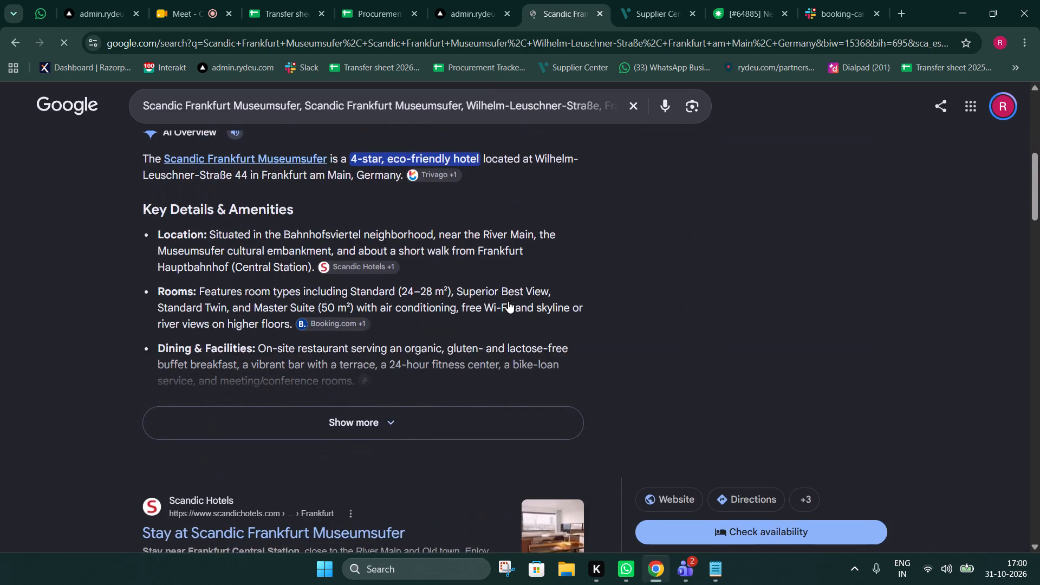
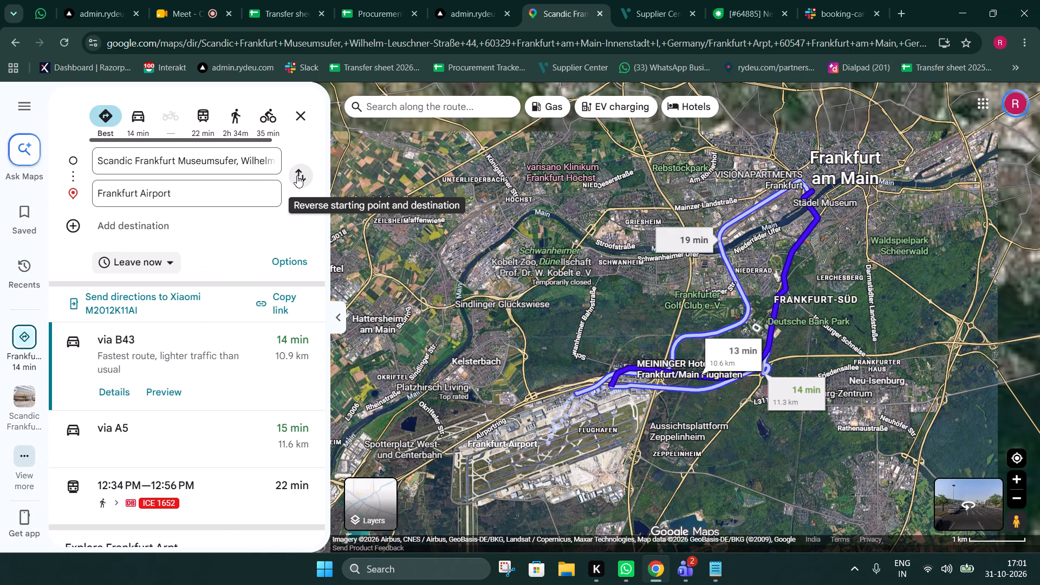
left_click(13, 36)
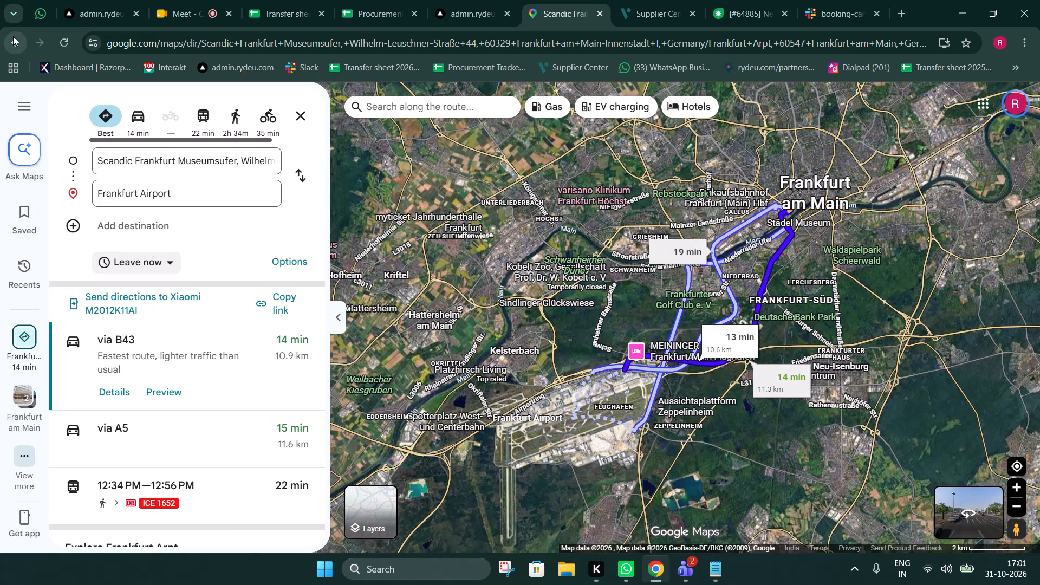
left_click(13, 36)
Copy the pickup point from the Viator booking and set it as the offline booking's pickup location, Scandic Frankfurt Museumsufer, in Rydeu Admin.
left_click(488, 0)
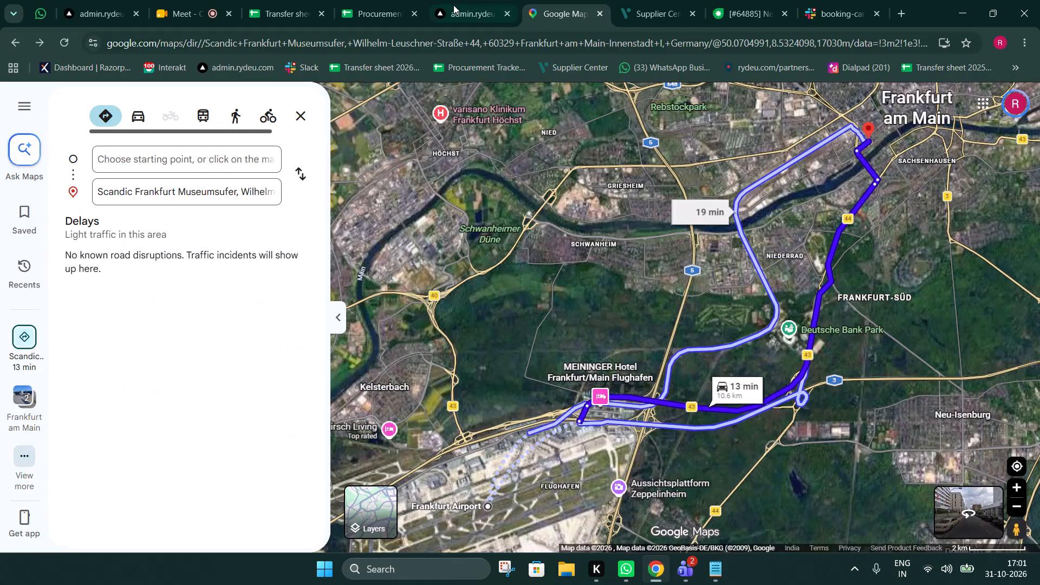
left_click(665, 0)
key("ctrl+c")
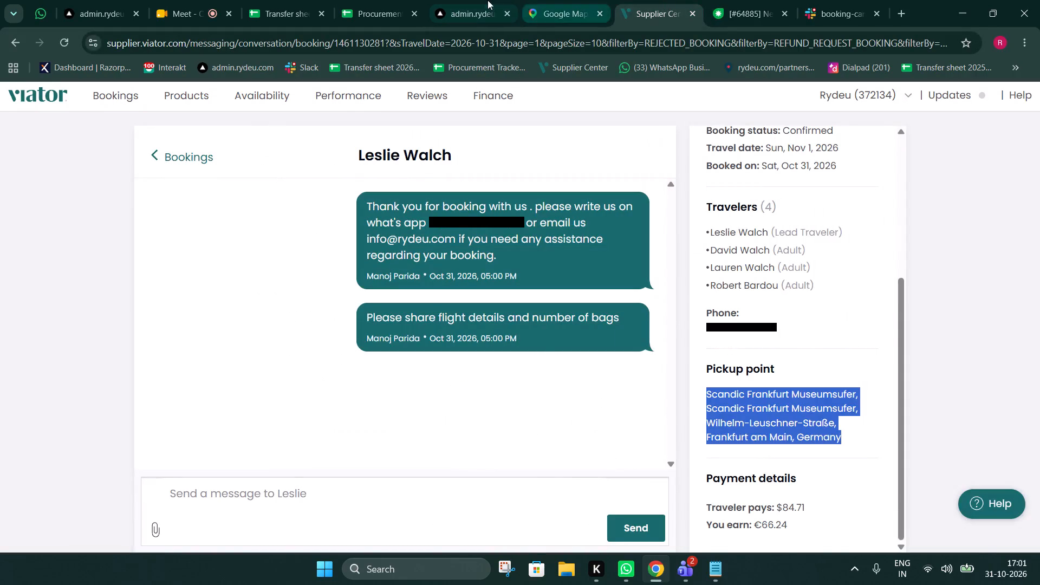
left_click(487, 0)
left_click(473, 225)
key("ctrl+v")
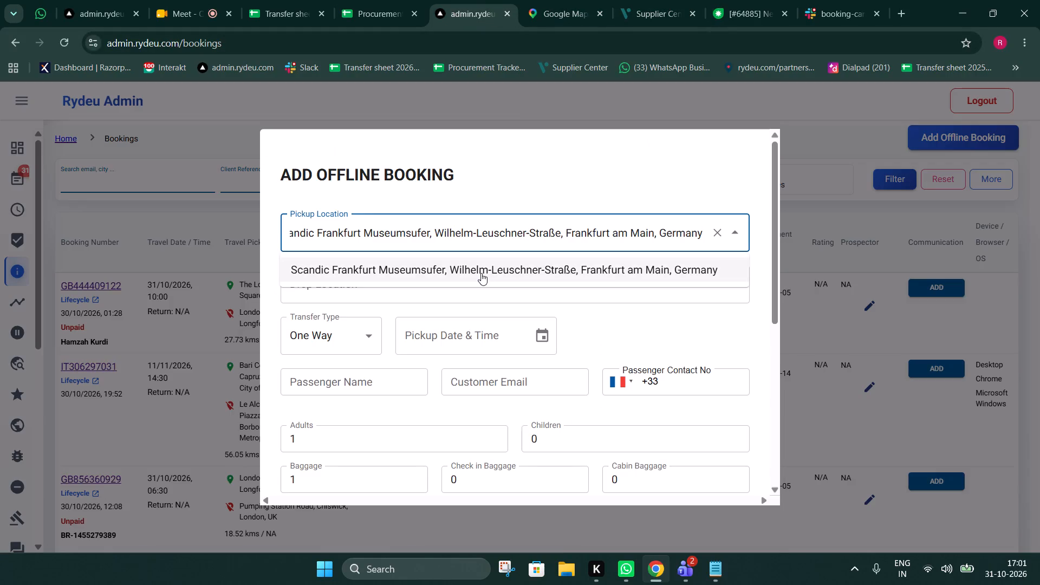
left_click(481, 273)
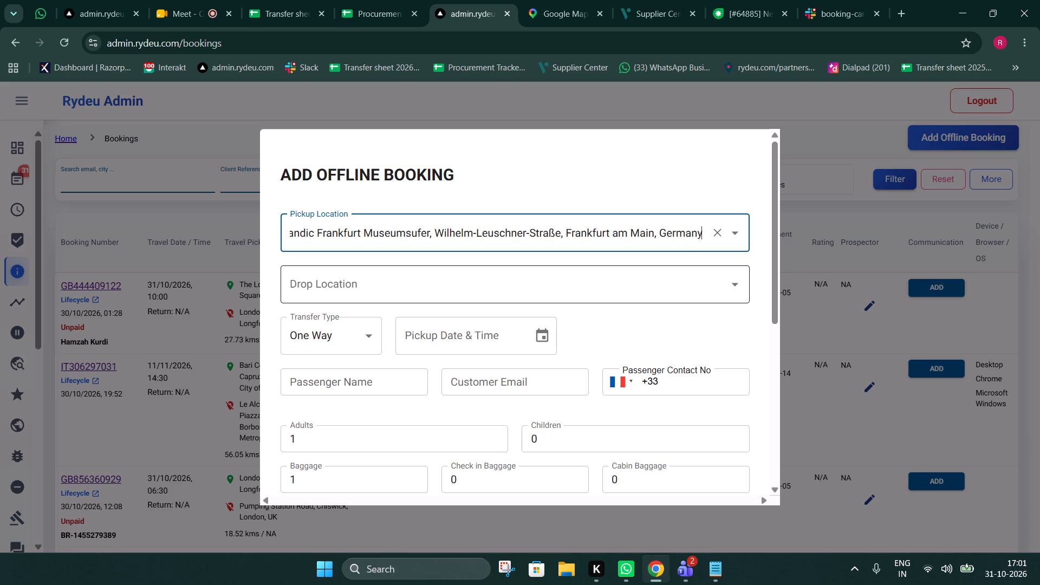
Set the offline booking's drop location to Frankfurt airport (FRA), Frankfurt, Germany.
left_click(606, 339)
left_click(534, 279)
type("fra")
left_click(345, 319)
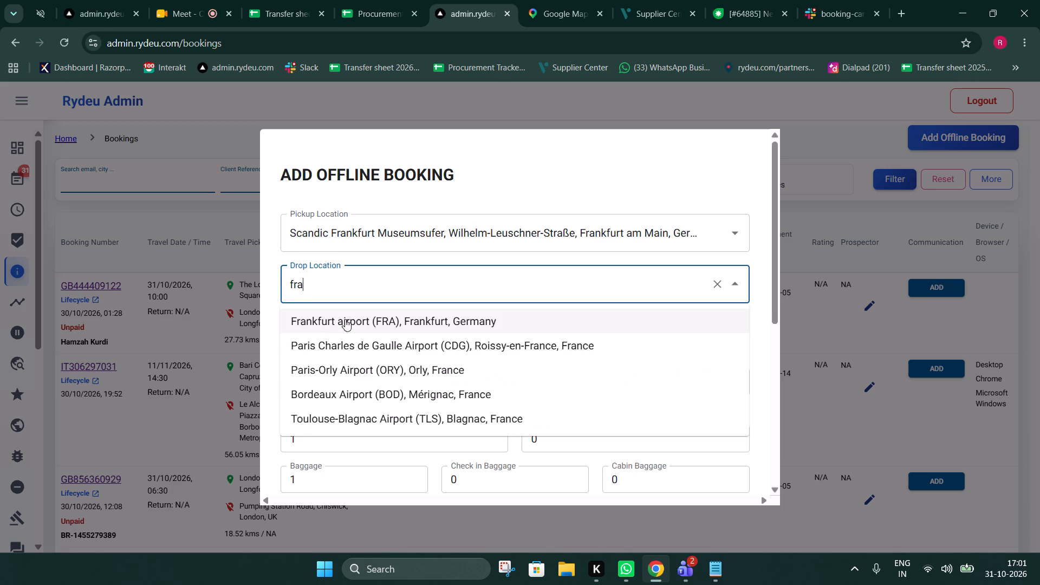
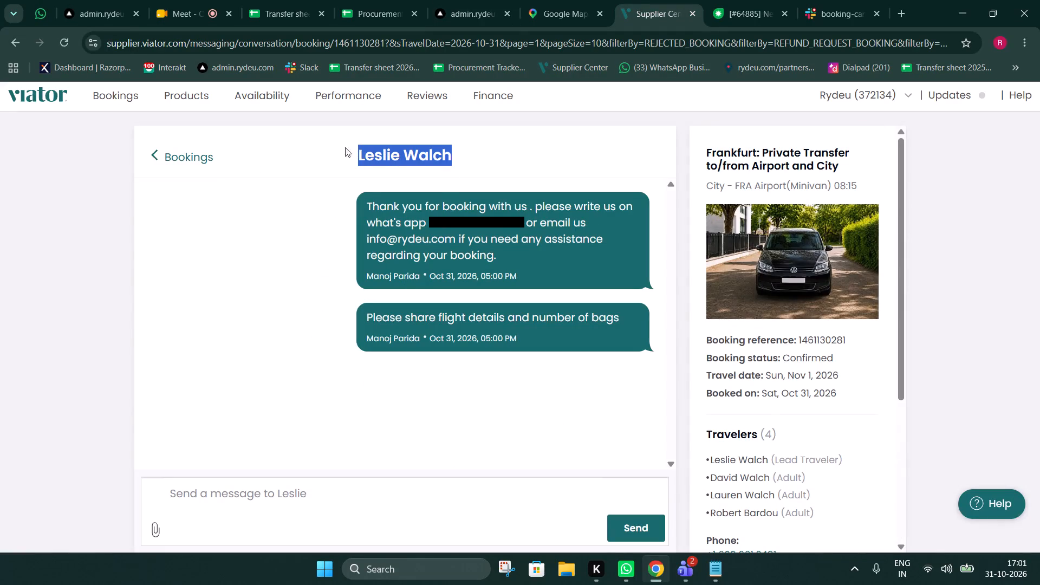
Copy the lead traveler's name from the Viator conversation and enter it as the passenger name in the Rydeu Admin offline booking.
left_click_drag(345, 147, 345, 147)
key("ctrl+c")
left_click(483, 0)
left_click(360, 387)
key("ctrl+v")
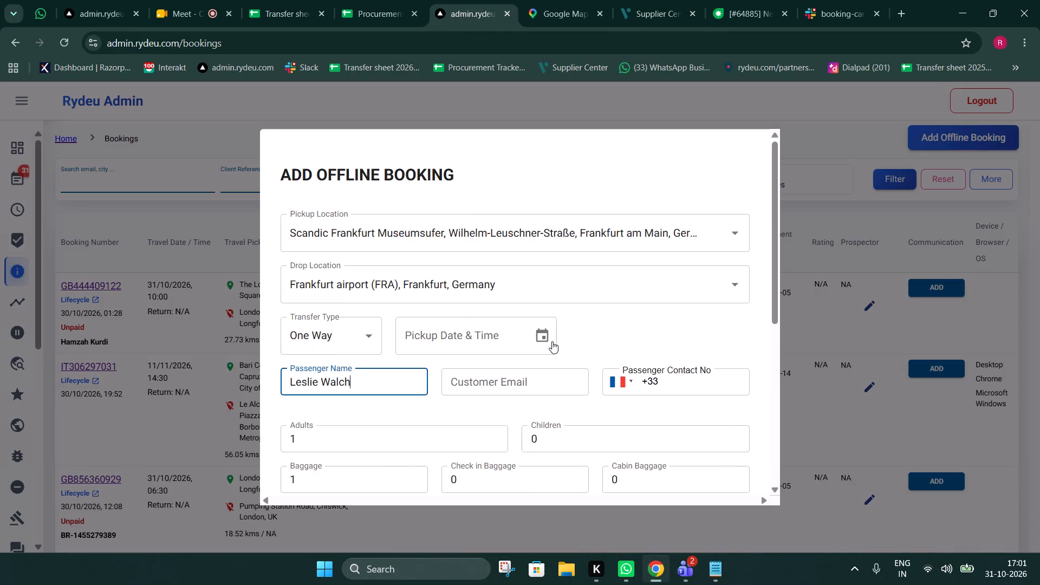
Set the offline booking's pickup date and time to 11/01/2026 08:15 AM and check it against the Viator booking.
left_click(546, 335)
left_click(591, 375)
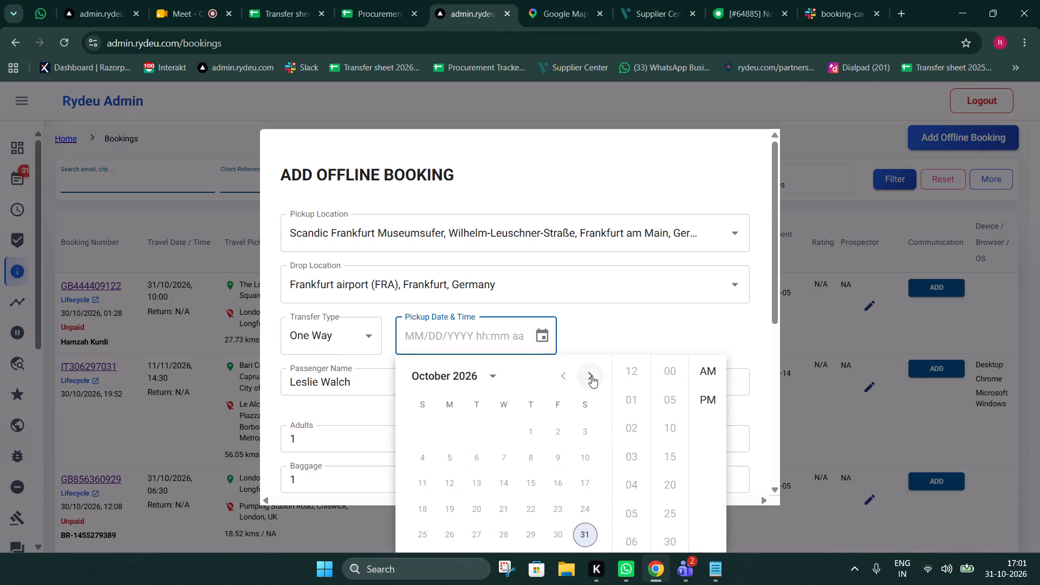
left_click(425, 430)
scroll(626, 421, "down", 1)
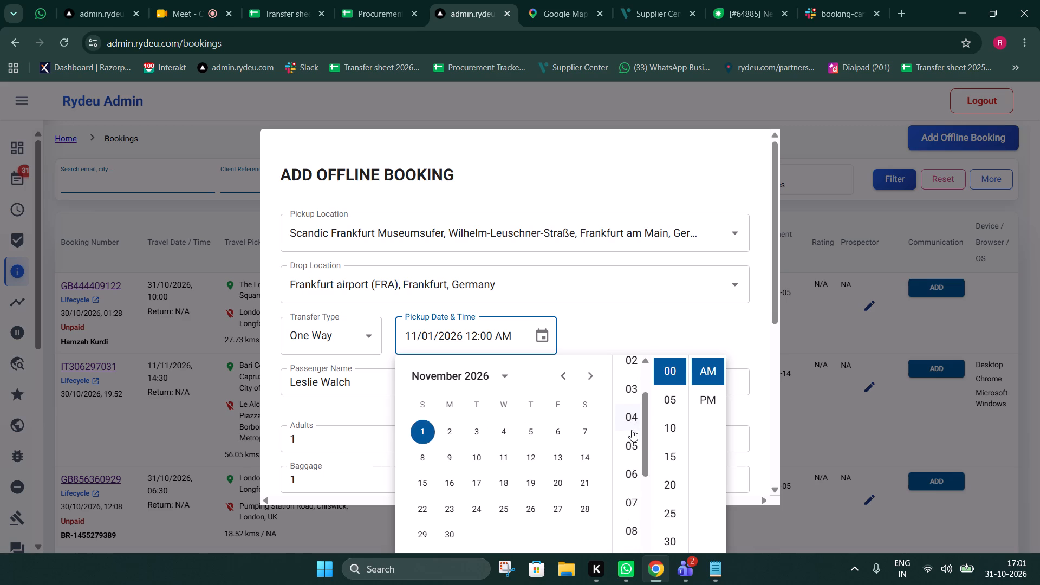
scroll(629, 470, "down", 2)
left_click(636, 397)
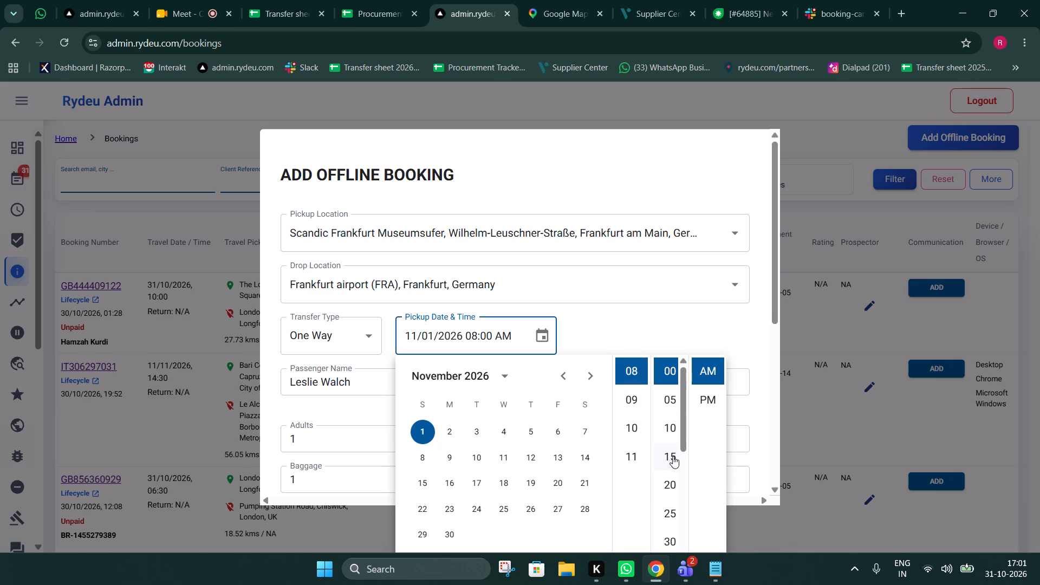
left_click(673, 456)
left_click(708, 372)
left_click(685, 0)
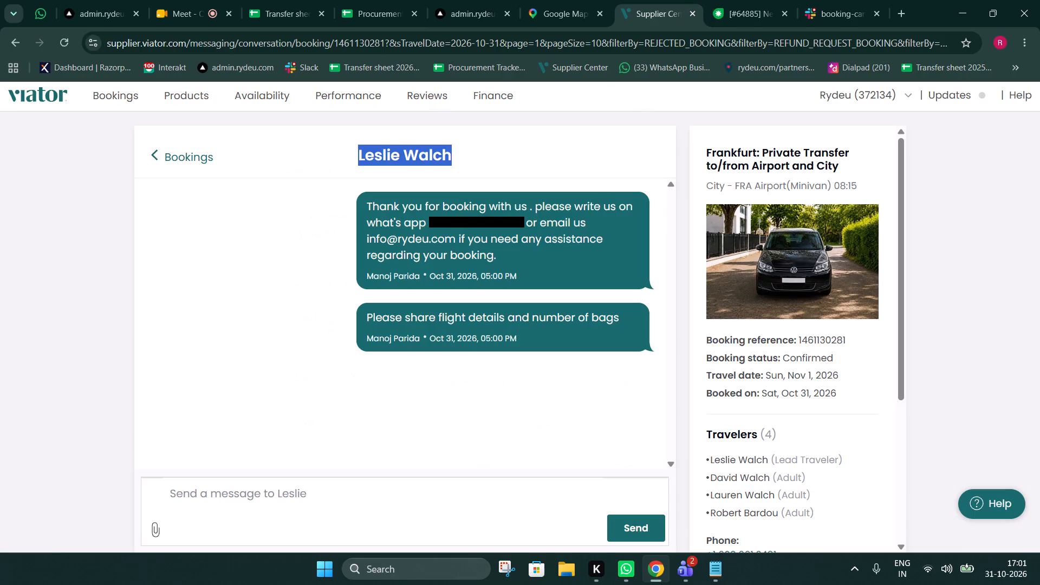
left_click(782, 255)
left_click(487, 0)
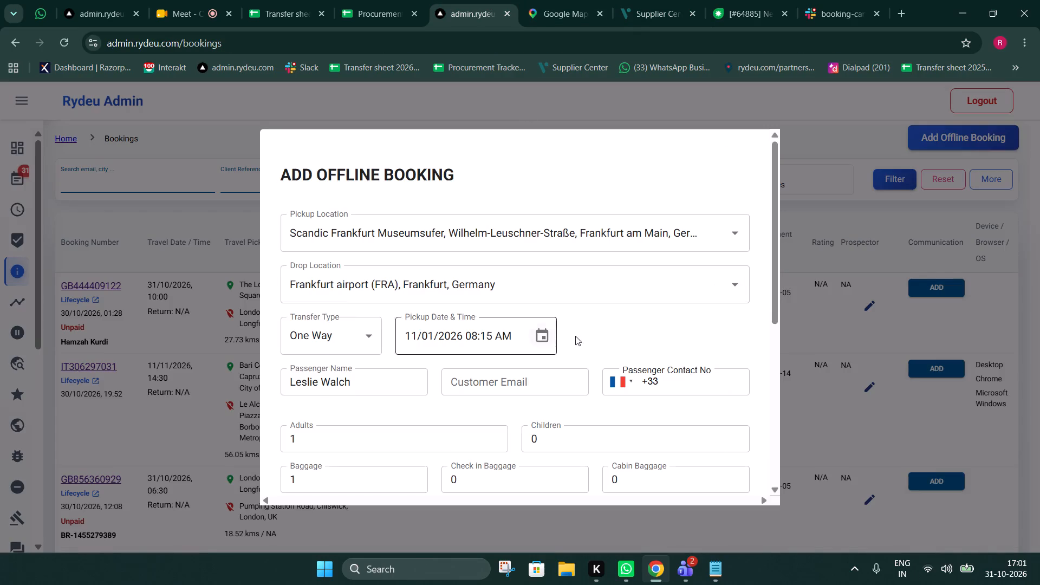
Fill in the offline booking's customer email, switching to the Procurement Tracker sheet.
scroll(587, 326, "down", 1)
left_click(552, 315)
type("cs")
left_click(389, 0)
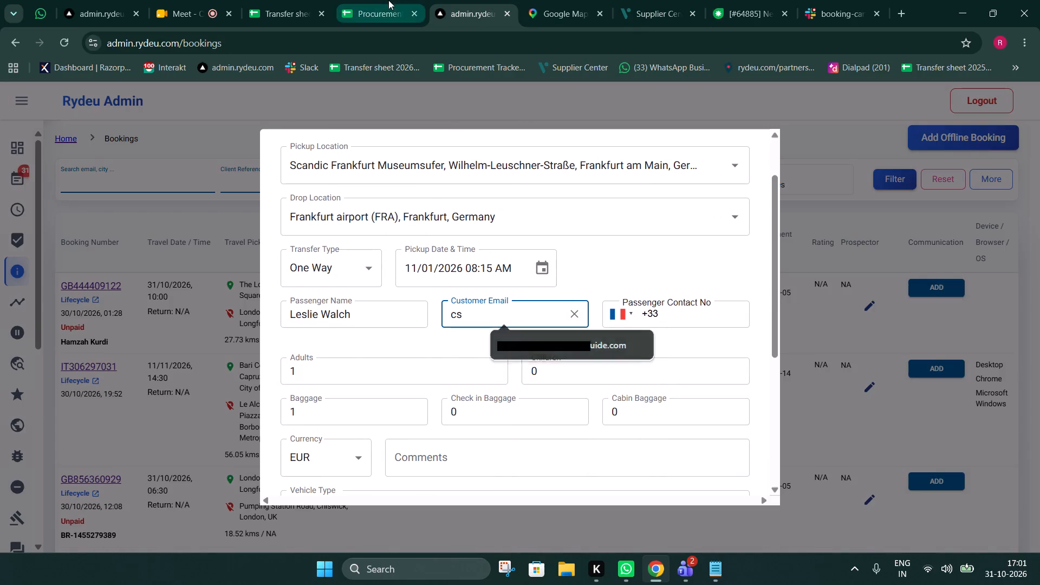
left_click(294, 0)
scroll(266, 337, "down", 3)
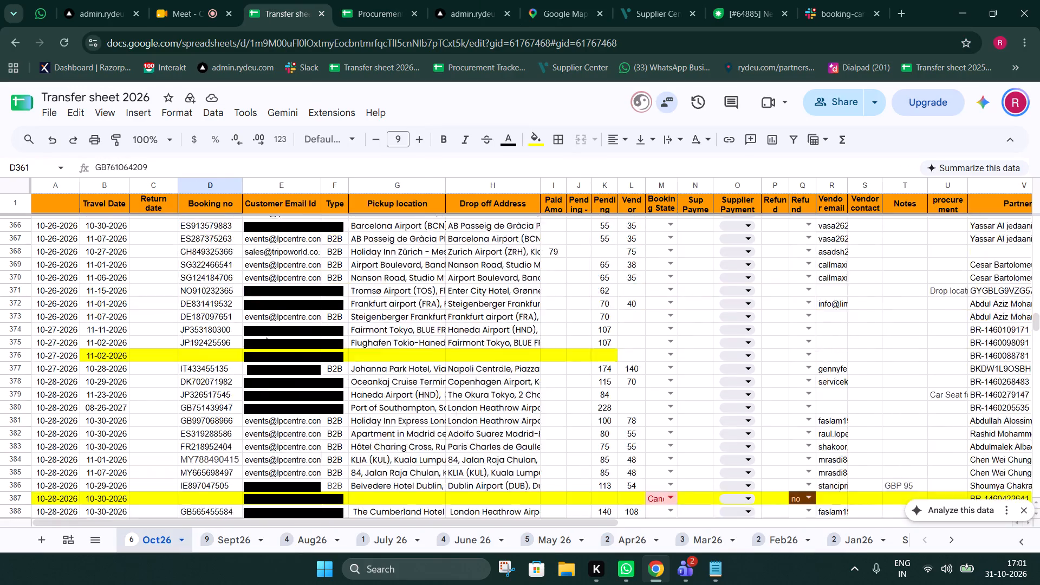
scroll(266, 337, "down", 5)
left_click(288, 354)
key("ctrl+c")
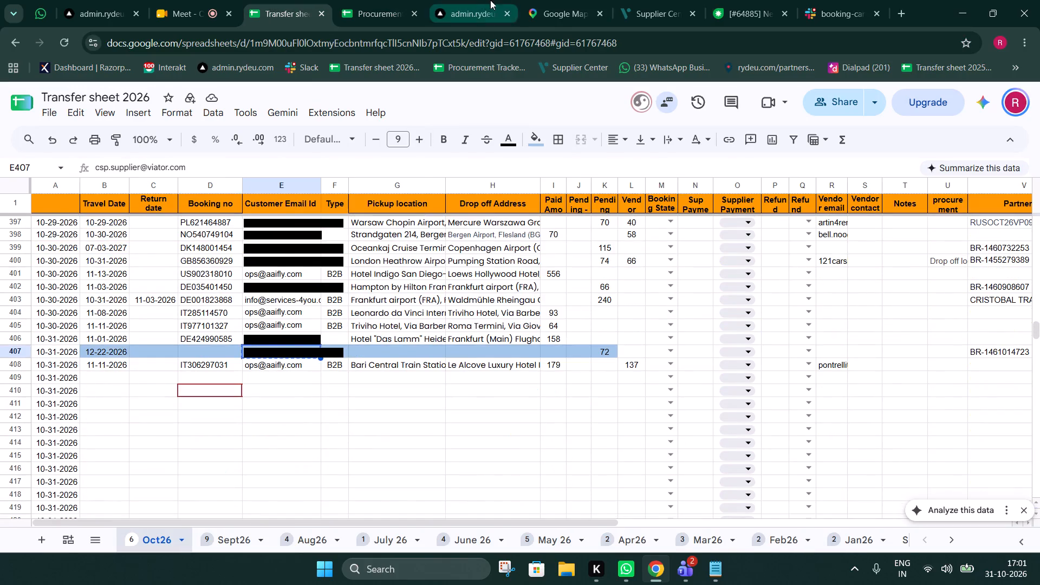
left_click(480, 0)
left_click_drag(469, 317, 436, 317)
key("ctrl+v")
left_click(658, 258)
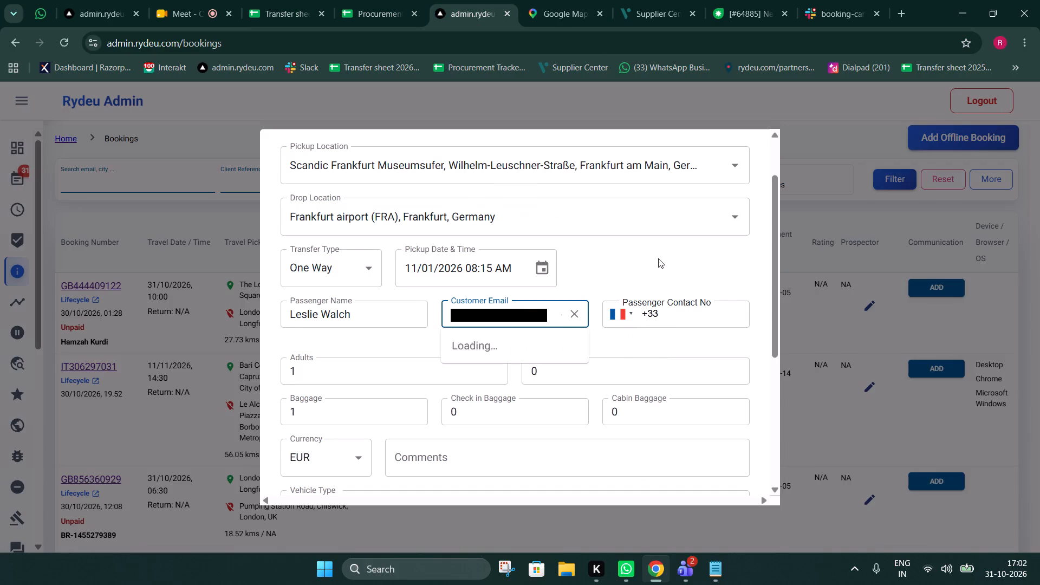
Copy the lead traveler's phone number from the Viator booking conversation and enter it as the offline booking's passenger contact number.
left_click(643, 0)
left_click(575, 361)
scroll(790, 391, "down", 4)
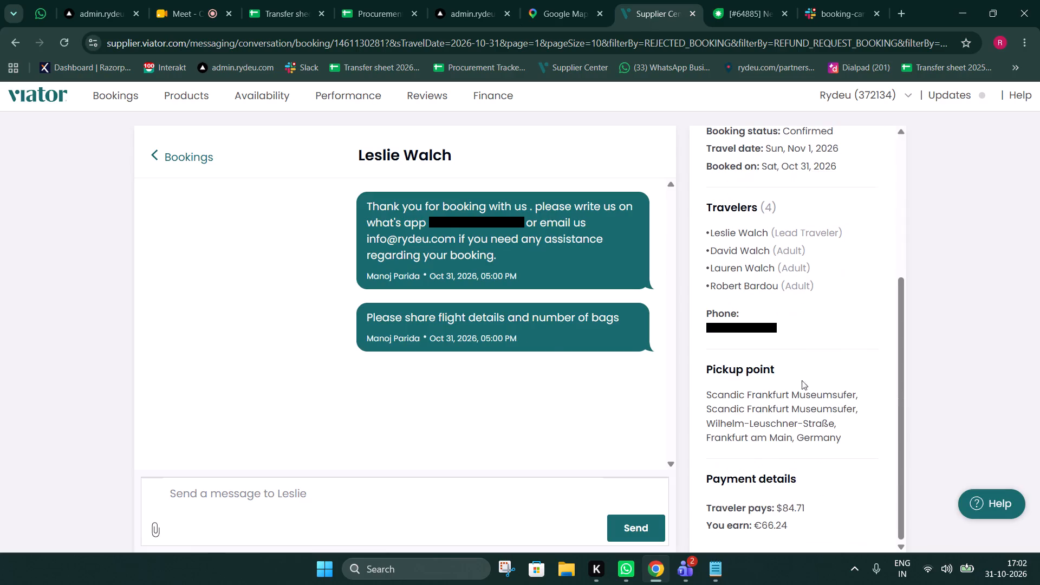
left_click_drag(798, 318, 779, 331)
key("ctrl+c")
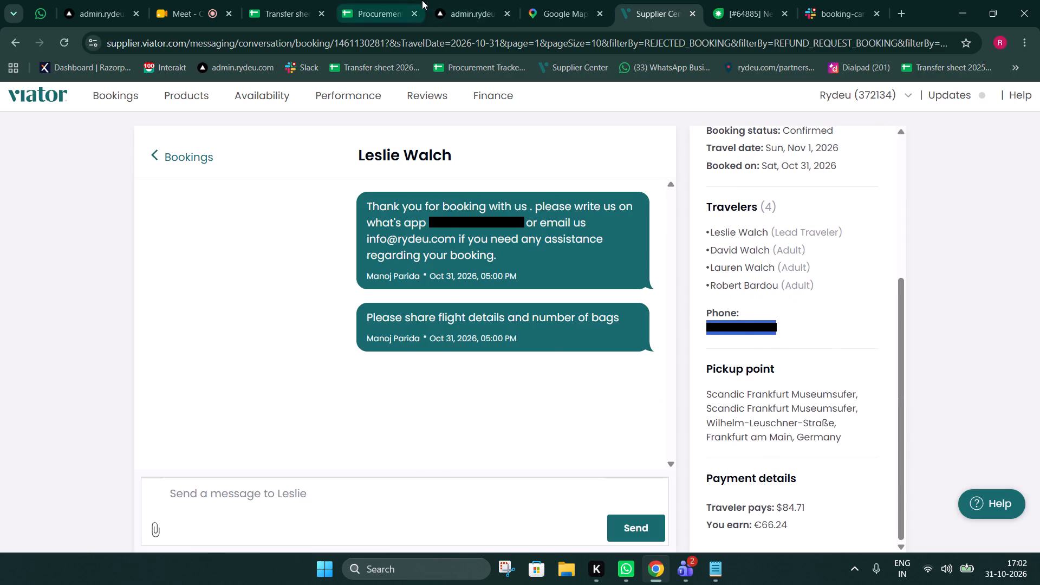
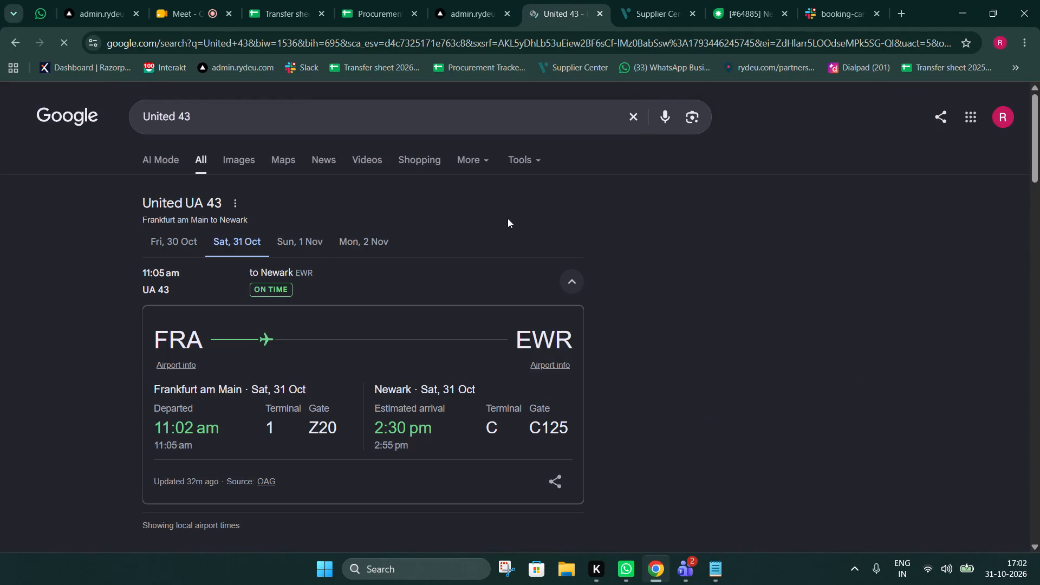
Set the flight number to United 43 in the Rydeu Admin offline booking.
left_click(283, 247)
left_click(488, 0)
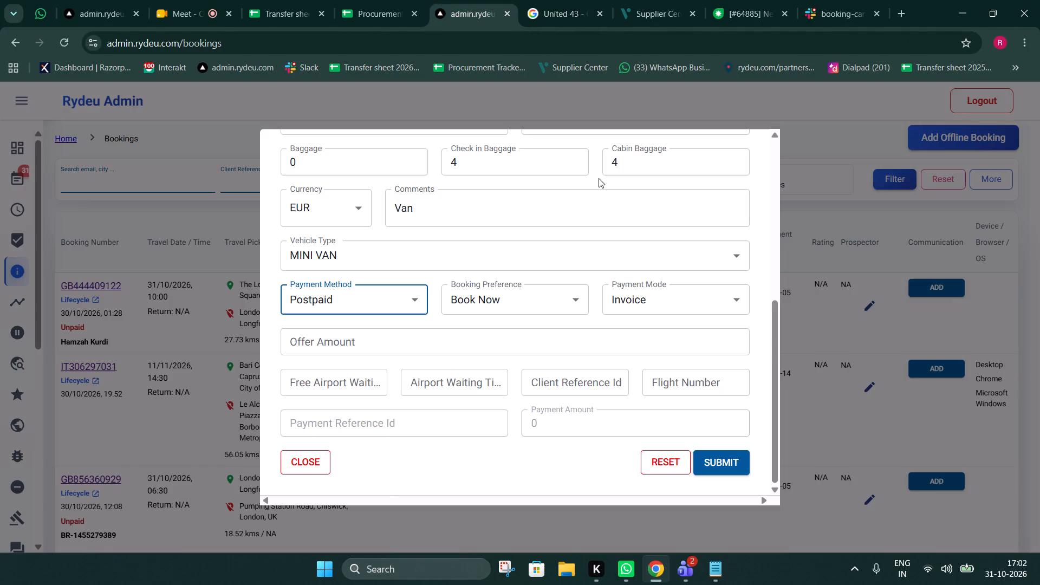
left_click(692, 379)
key("ctrl+v")
left_click_drag(589, 474, 590, 469)
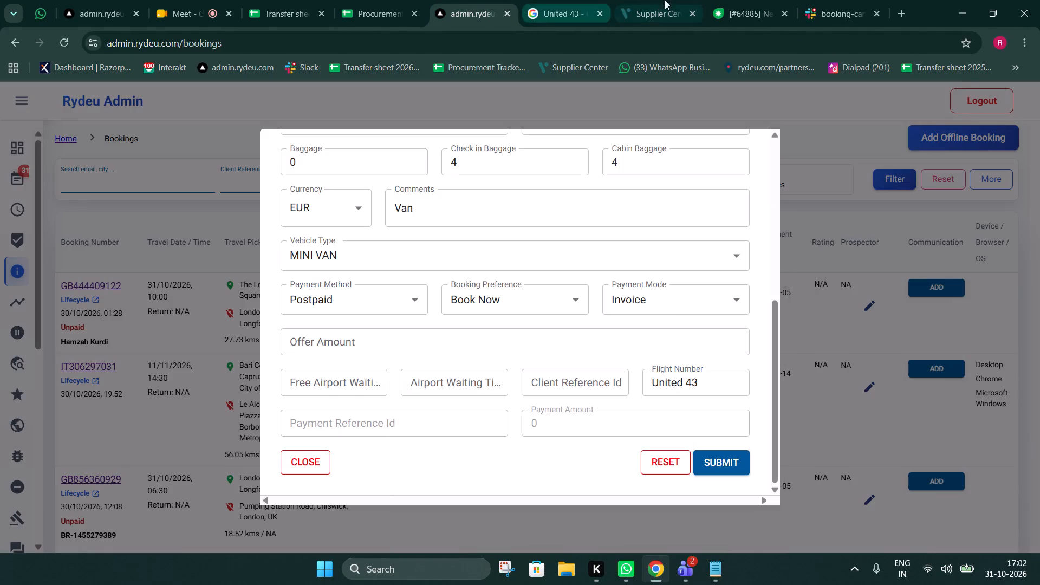
left_click(766, 0)
left_click_drag(341, 215, 413, 215)
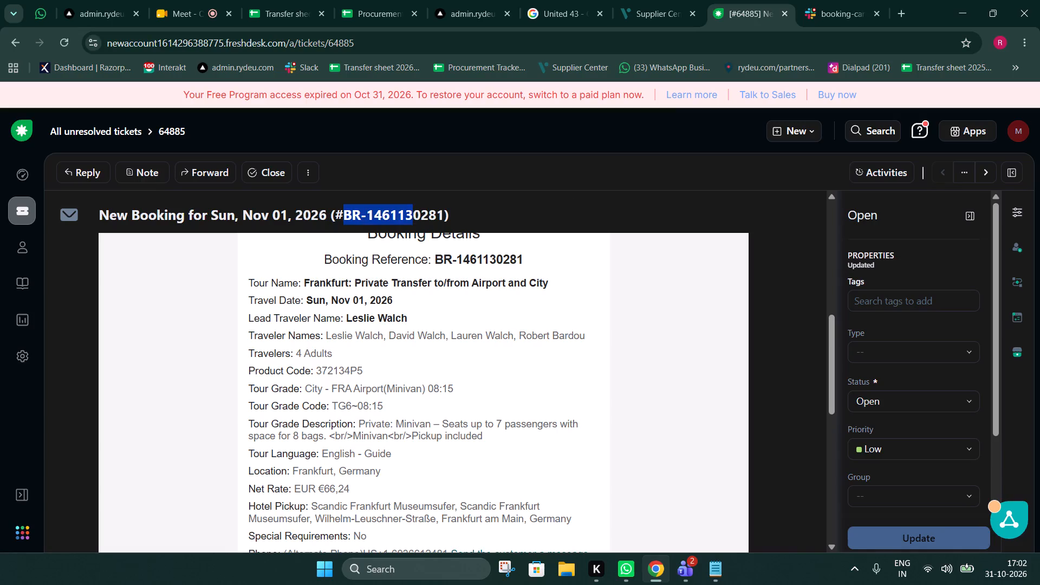
left_click_drag(413, 215, 443, 215)
key("ctrl+c")
left_click(496, 0)
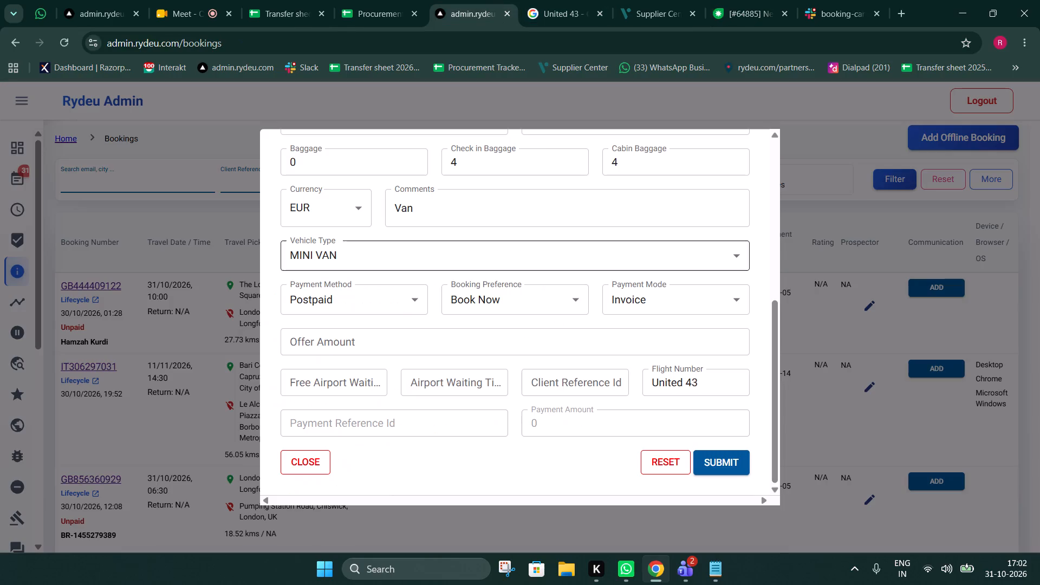
left_click(555, 379)
key("ctrl+v")
left_click(549, 480)
Check the payout in the Viator conversation, set the offline booking's offer amount to 66 and turn off the customer confirmation email.
left_click(667, 0)
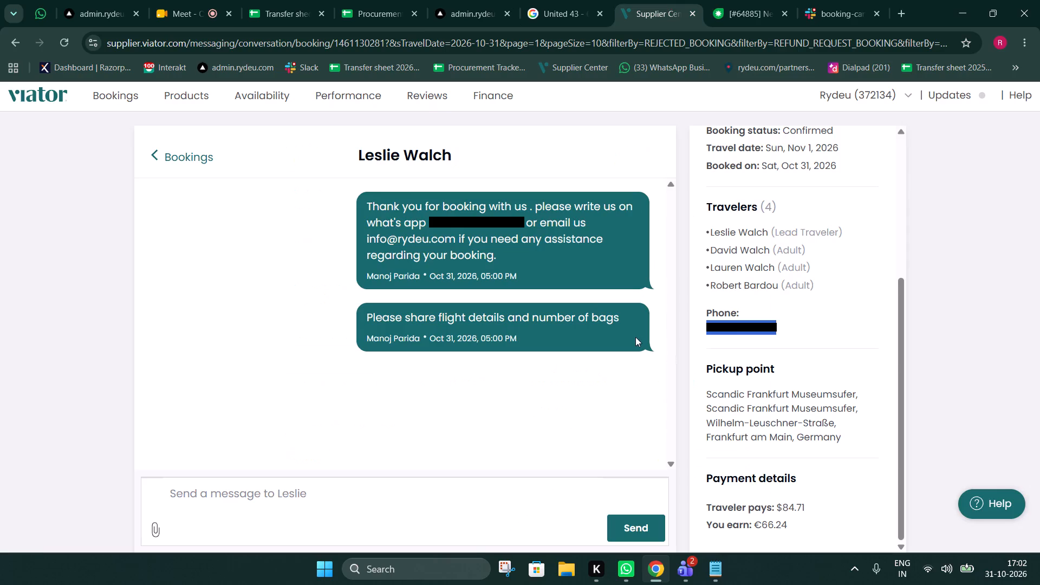
left_click(830, 347)
scroll(827, 350, "up", 3)
scroll(816, 349, "down", 6)
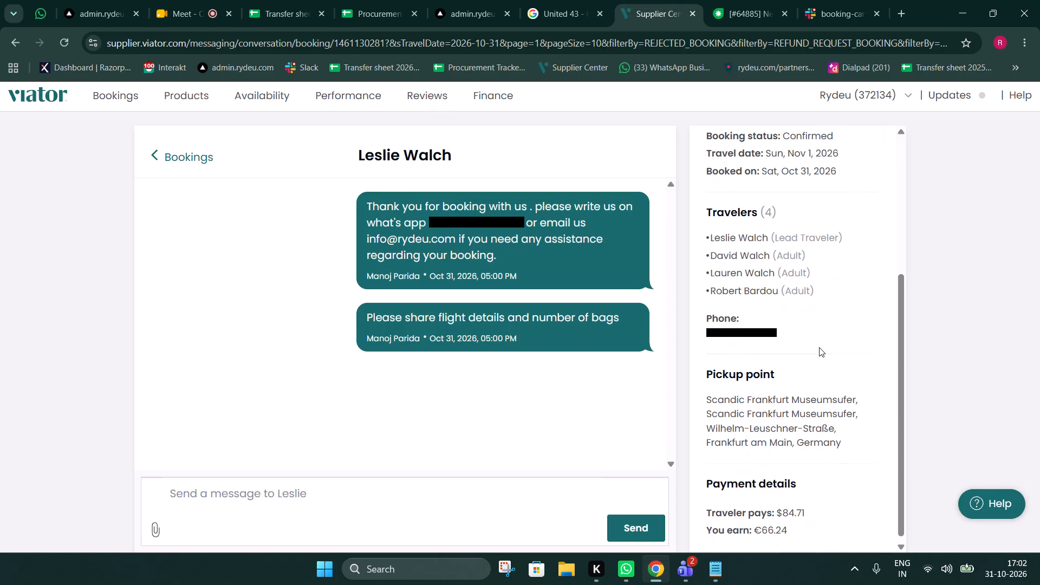
left_click(483, 0)
left_click(431, 334)
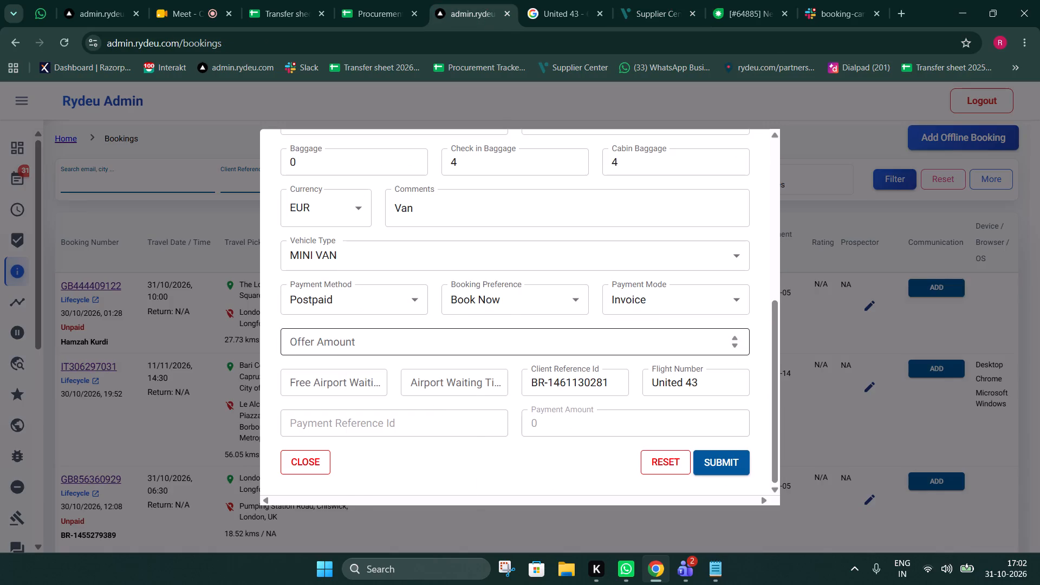
type("66")
left_click(289, 462)
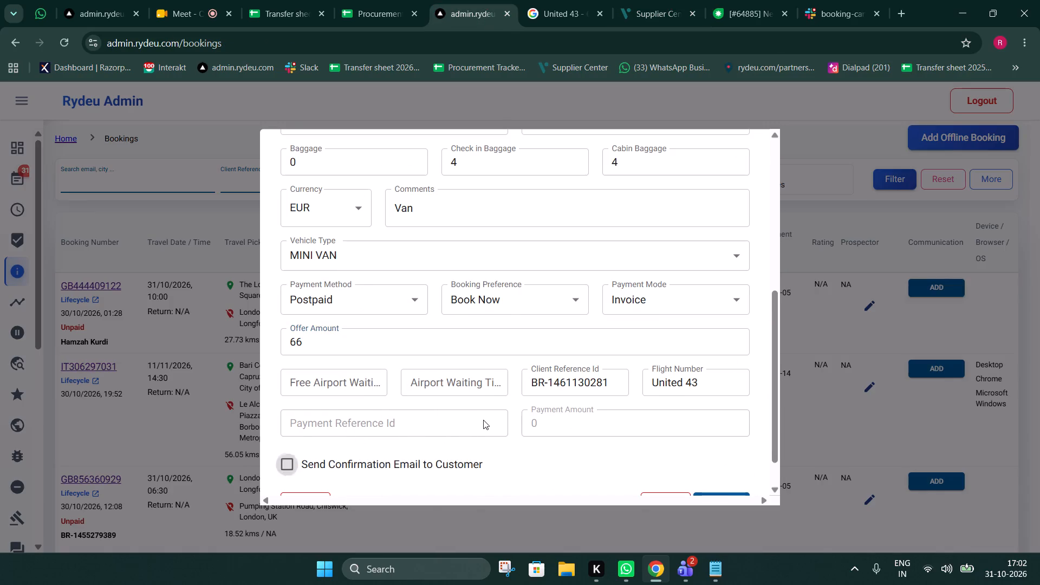
scroll(484, 418, "up", 4)
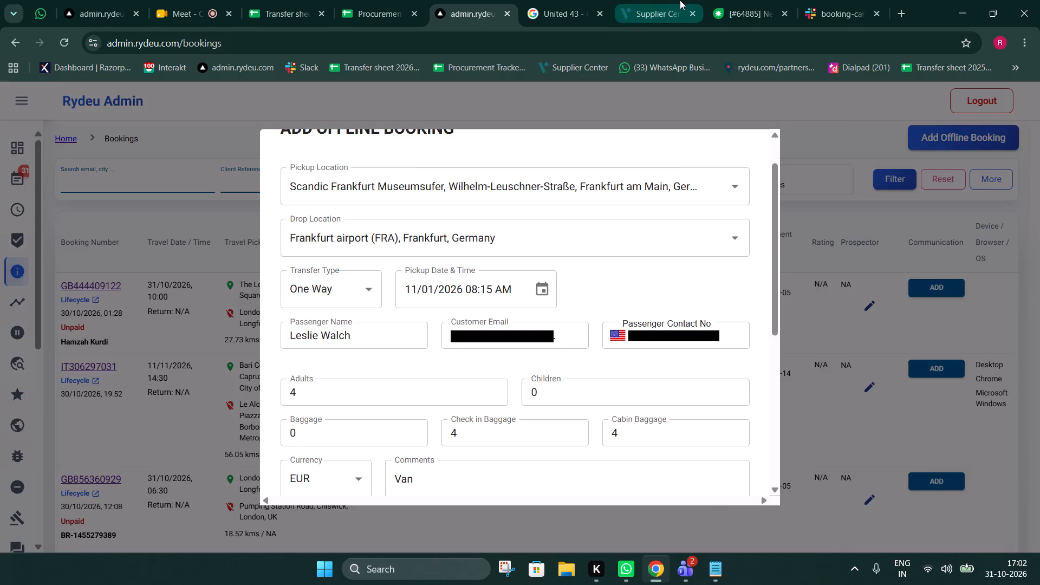
left_click(678, 0)
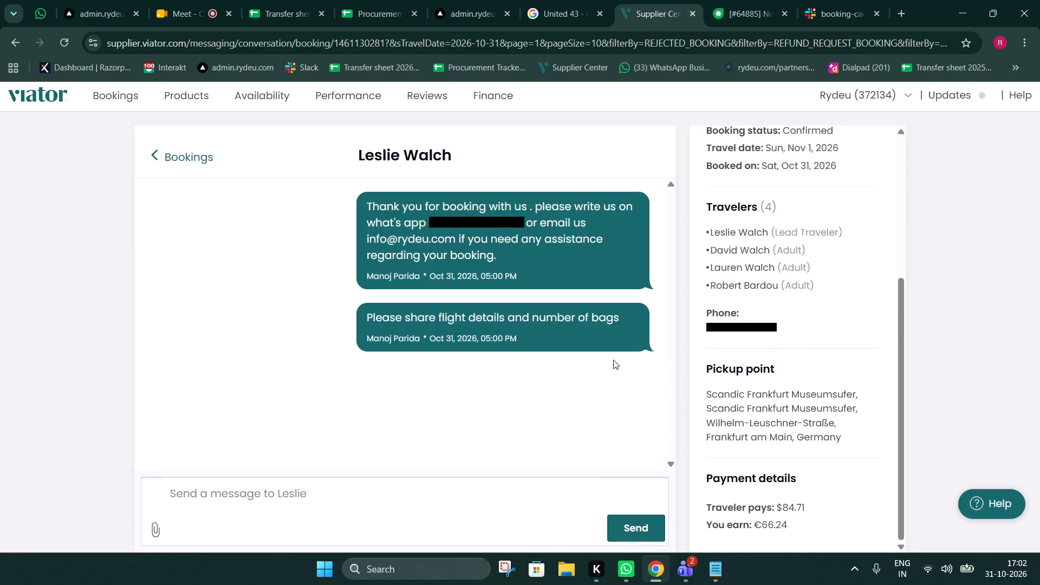
scroll(802, 323, "up", 4)
left_click(720, 0)
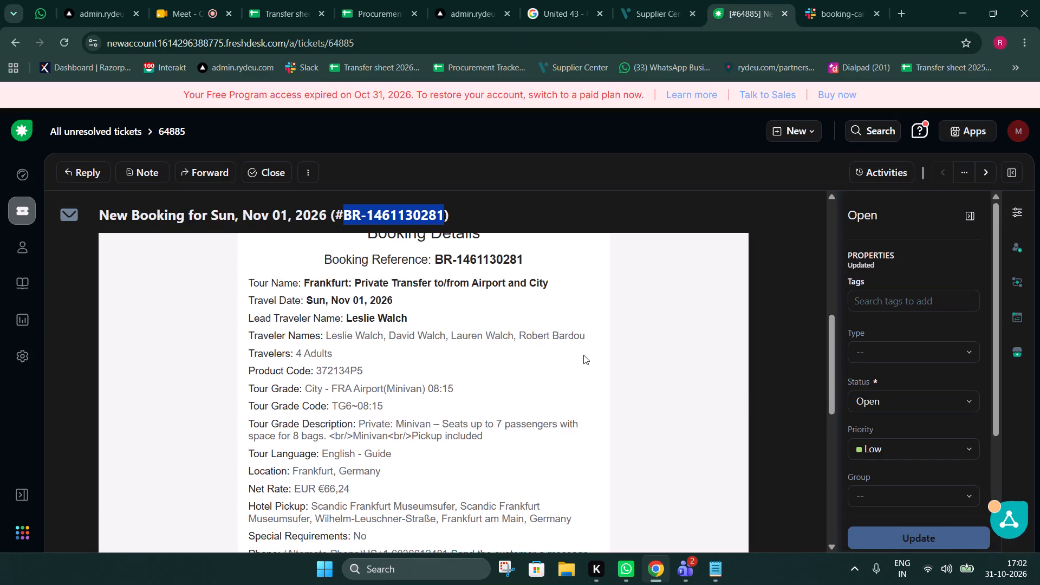
scroll(583, 355, "down", 1)
left_click(583, 355)
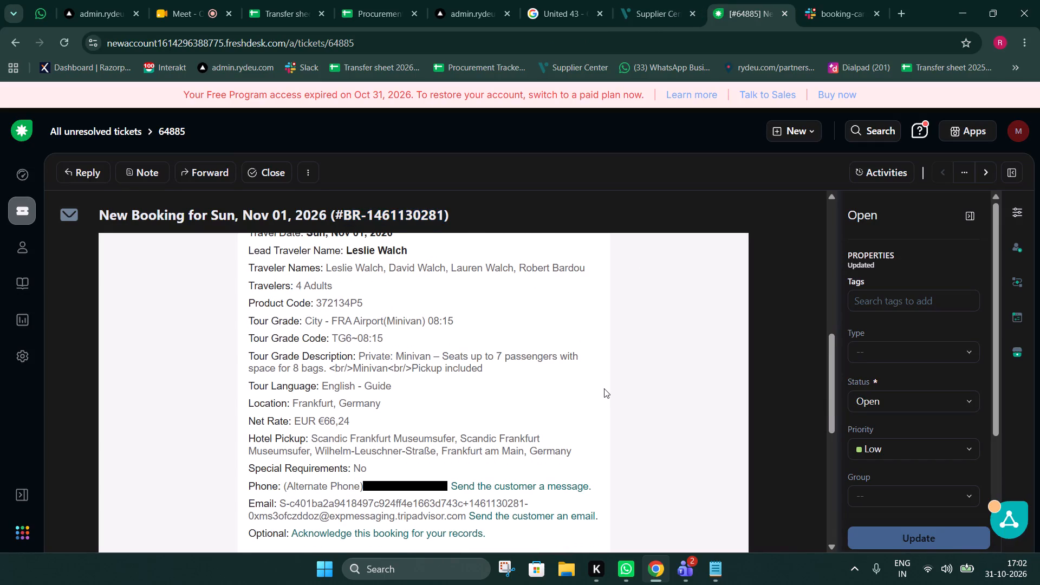
left_click(489, 0)
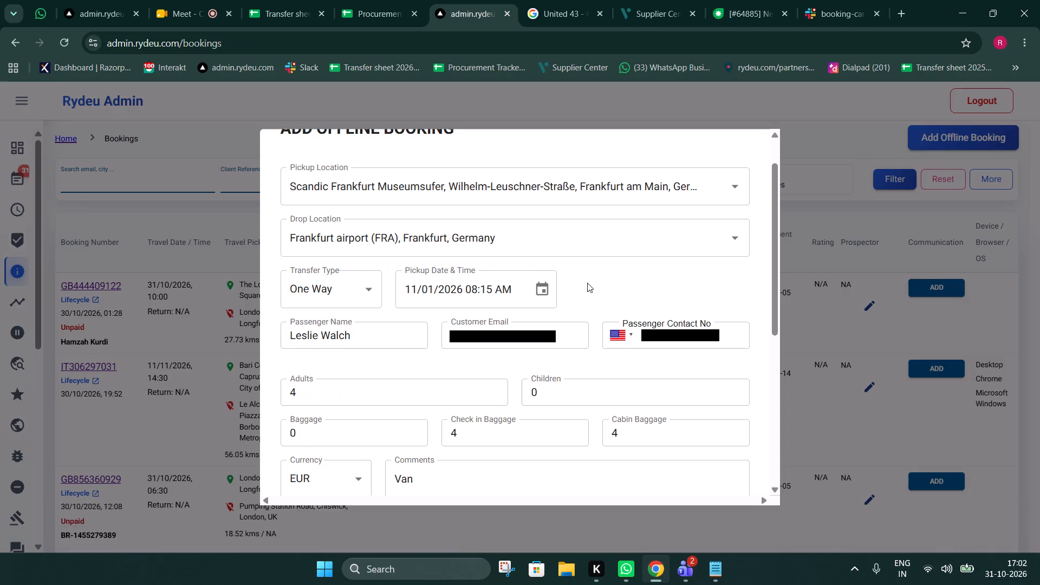
scroll(590, 294, "down", 4)
left_click(677, 0)
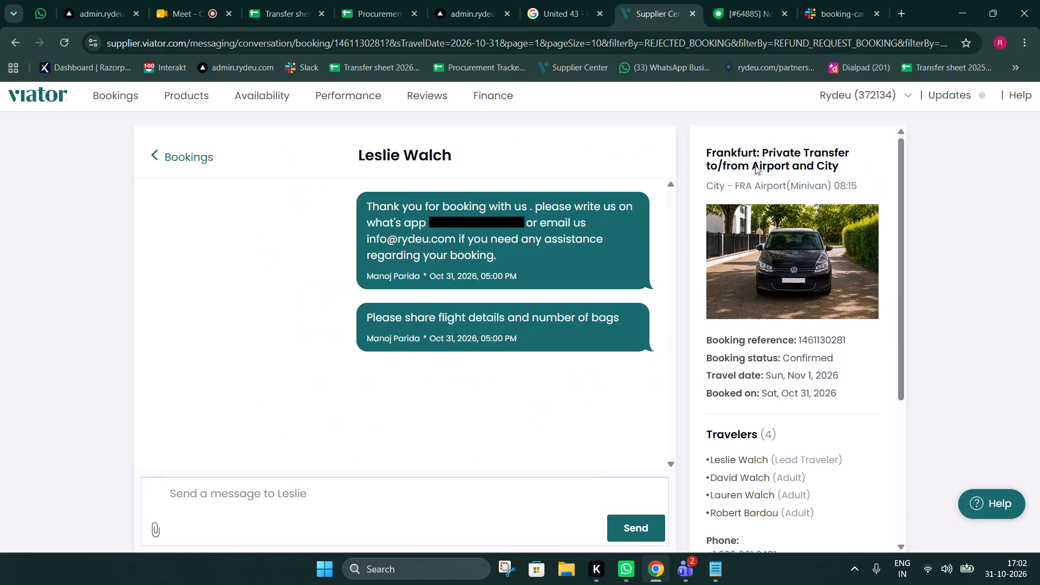
left_click(489, 0)
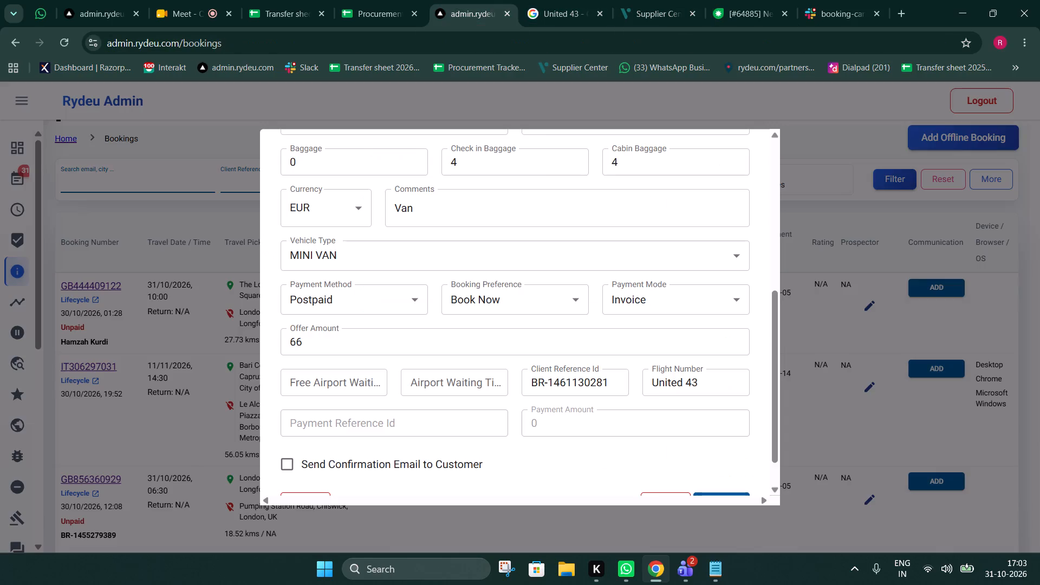
Submit the completed offline booking for the Frankfurt hotel-to-airport transfer.
scroll(692, 474, "down", 1)
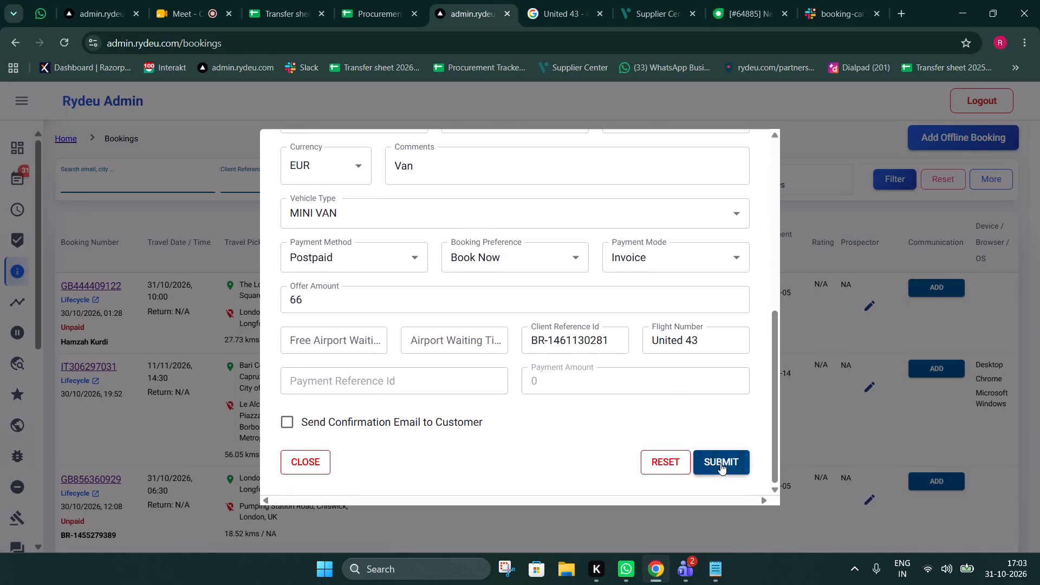
left_click(720, 463)
Select the new booking's number in the creation message.
double_click(551, 290)
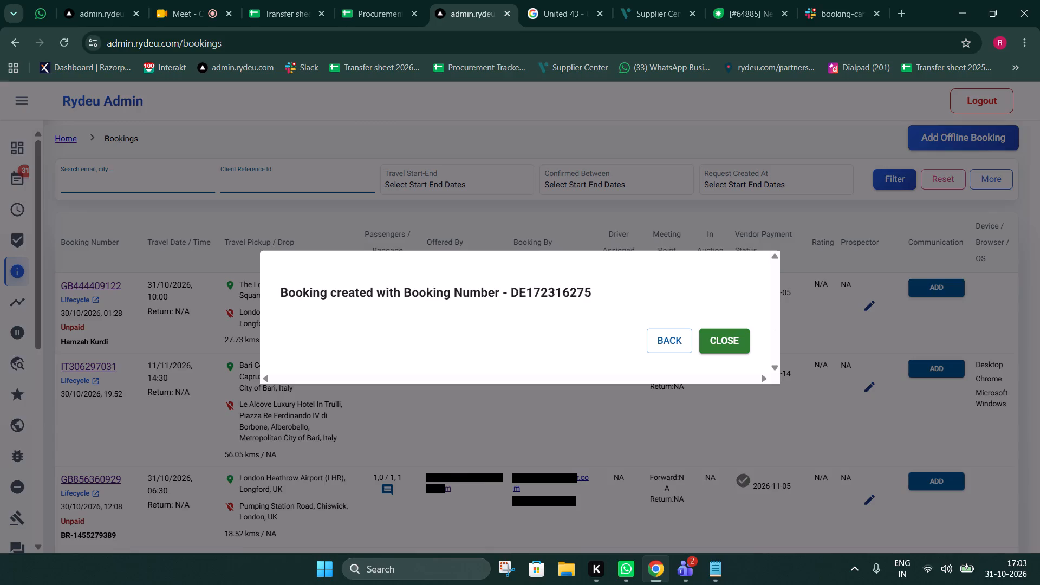
key("ctrl+c")
left_click(714, 336)
left_click(944, 179)
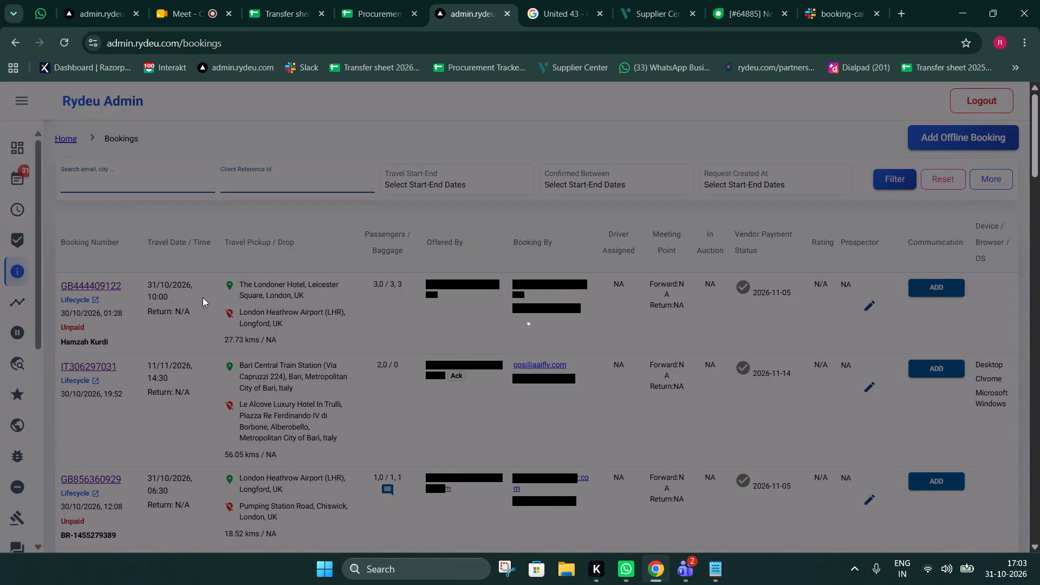
key("ctrl+f")
key("ctrl+v")
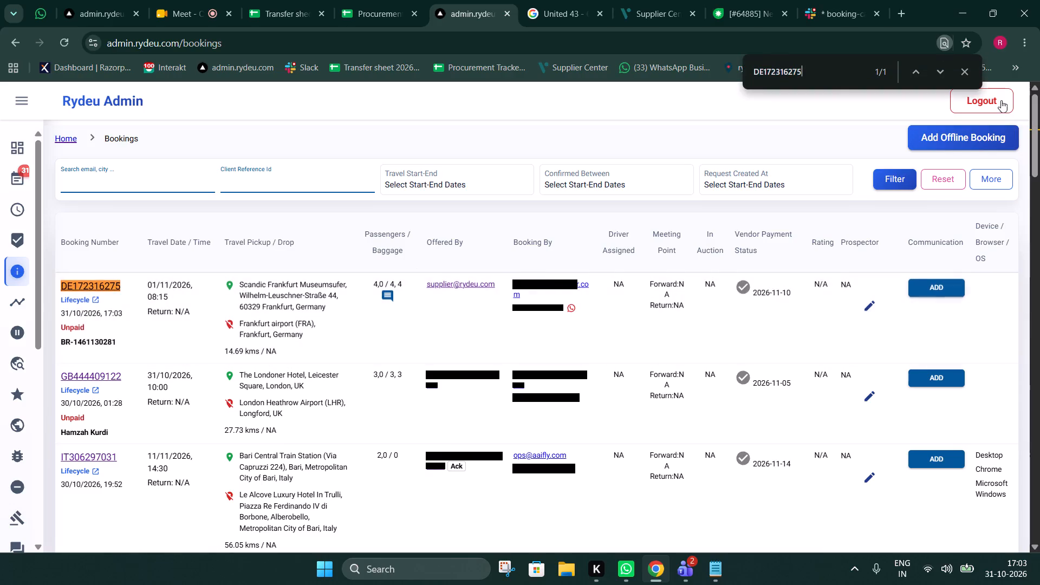
left_click(969, 73)
left_click(361, 313)
left_click(105, 279)
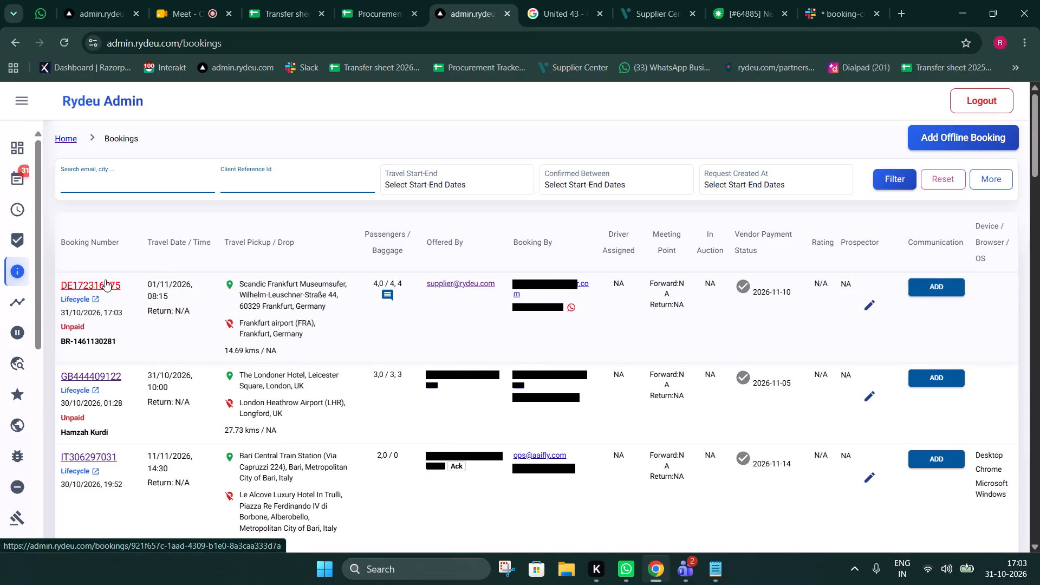
scroll(549, 329, "down", 2)
left_click(516, 346)
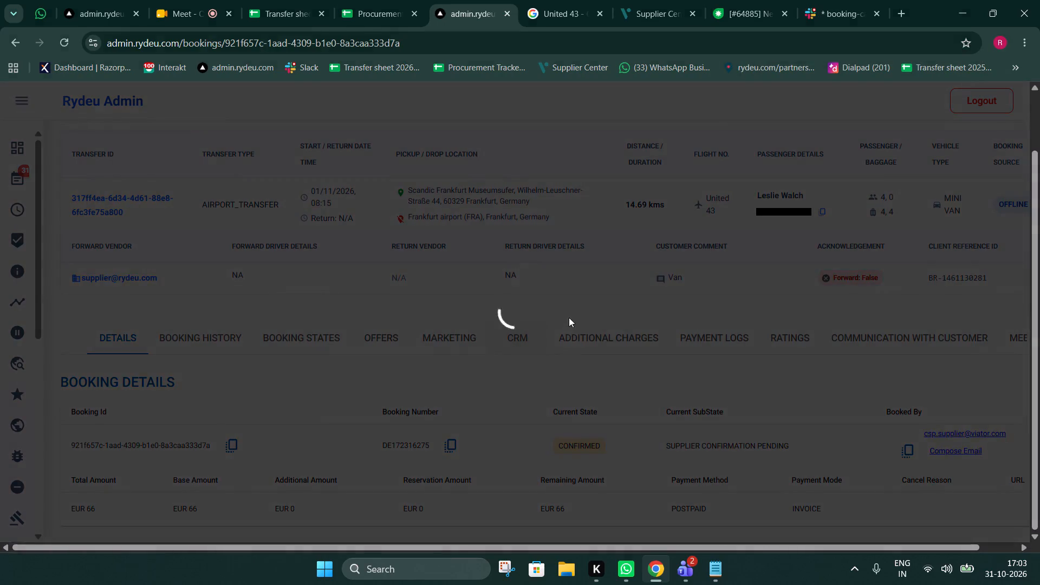
scroll(567, 315, "down", 17)
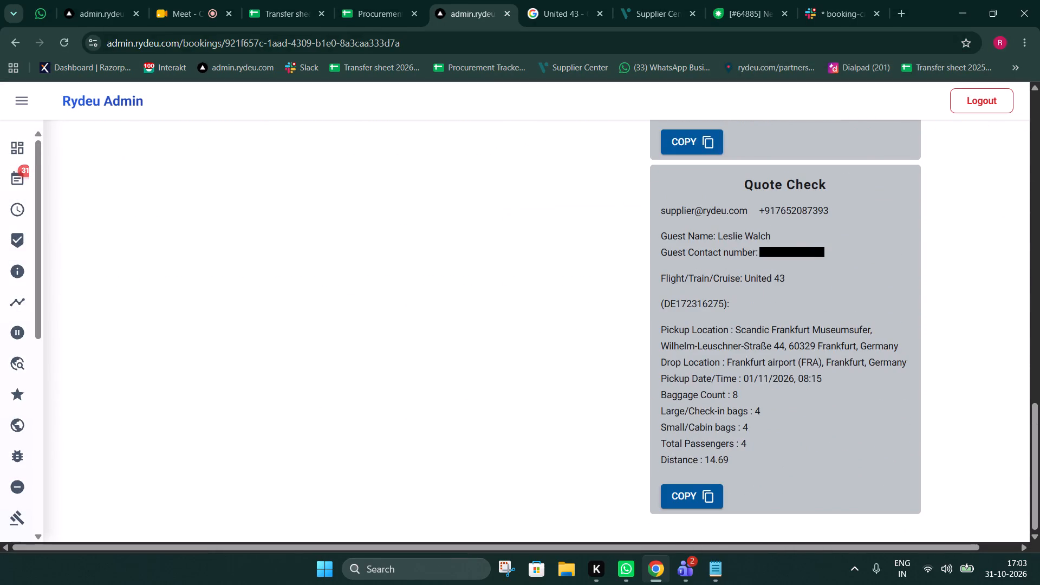
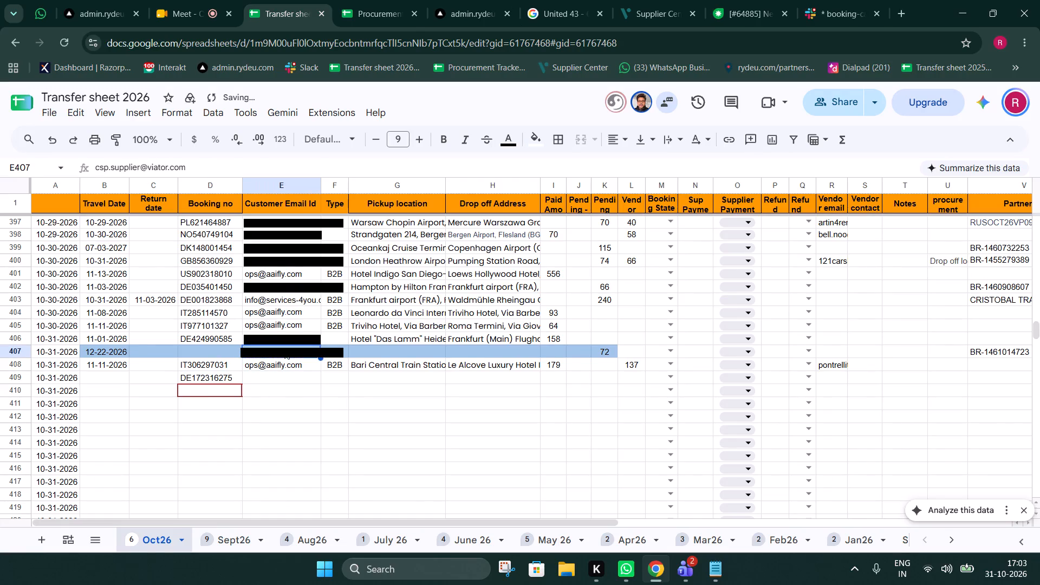
key("shift+Right")
key("ctrl+c")
left_click(298, 375)
key("ctrl+v")
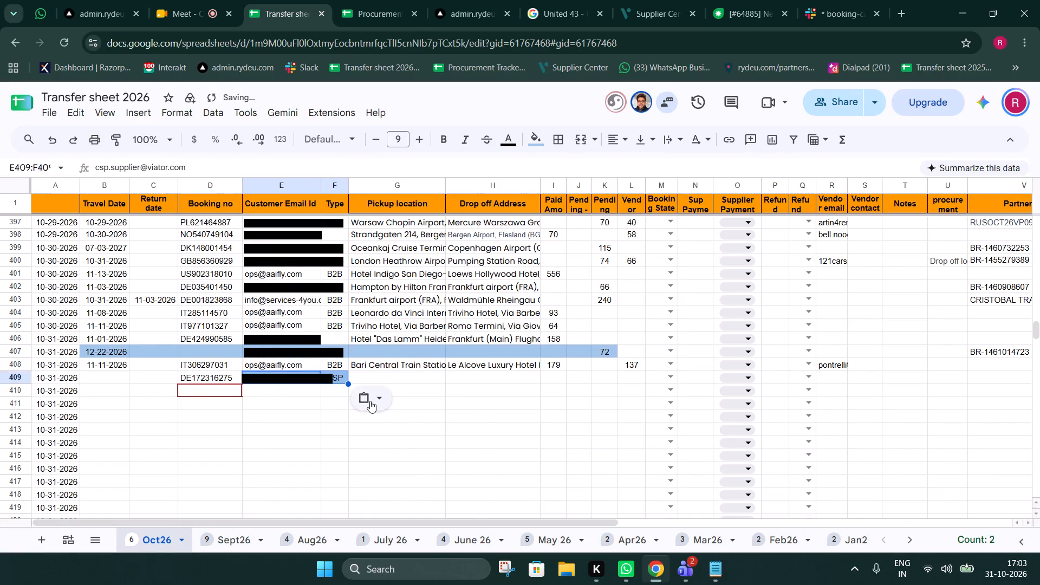
left_click(370, 401)
left_click(386, 422)
left_click(61, 382)
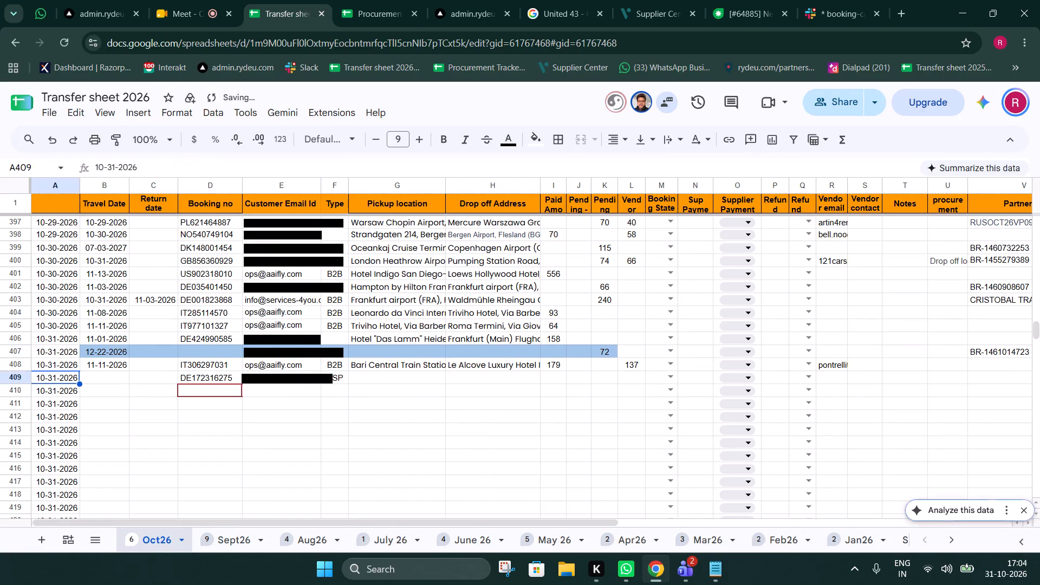
left_click_drag(80, 382, 91, 382)
left_click(220, 383)
left_click(487, 0)
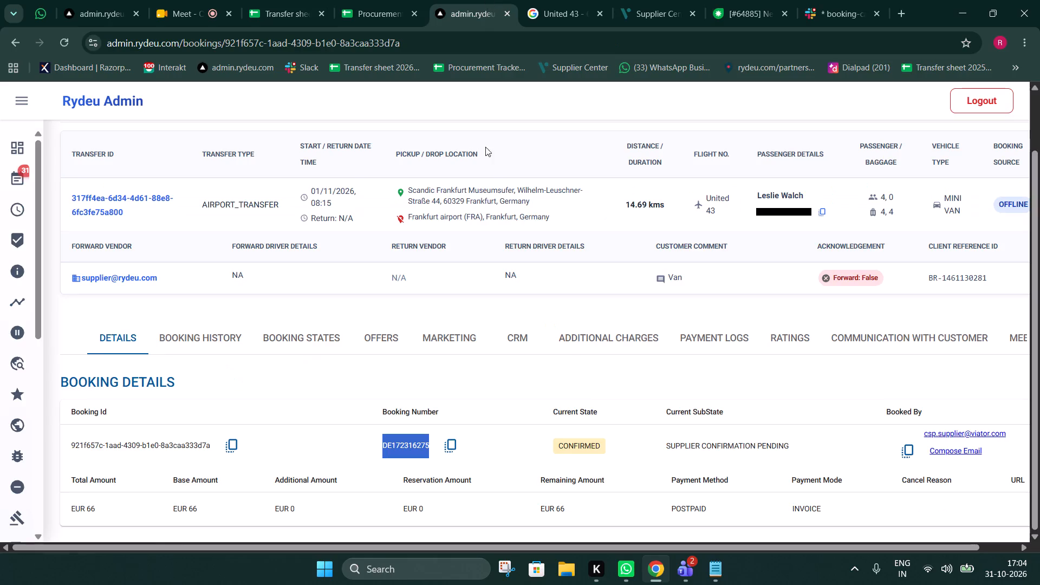
left_click_drag(535, 204, 392, 187)
key("ctrl+c")
left_click(315, 0)
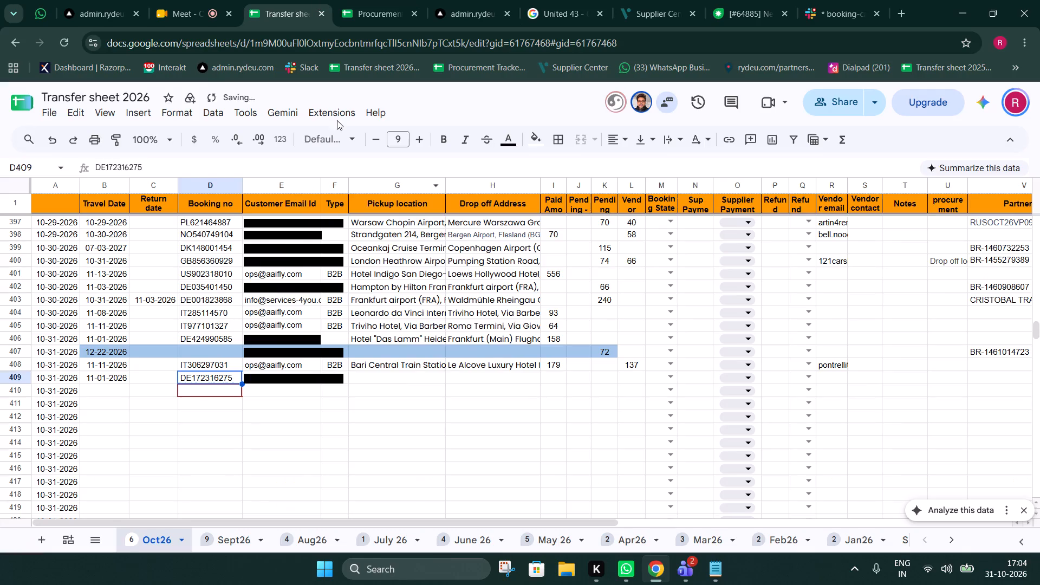
double_click(400, 374)
key("ctrl+v")
left_click(410, 400)
Select the drop-off address, Frankfurt airport (FRA), Frankfurt, Germany, in the Rydeu Admin booking.
left_click(495, 0)
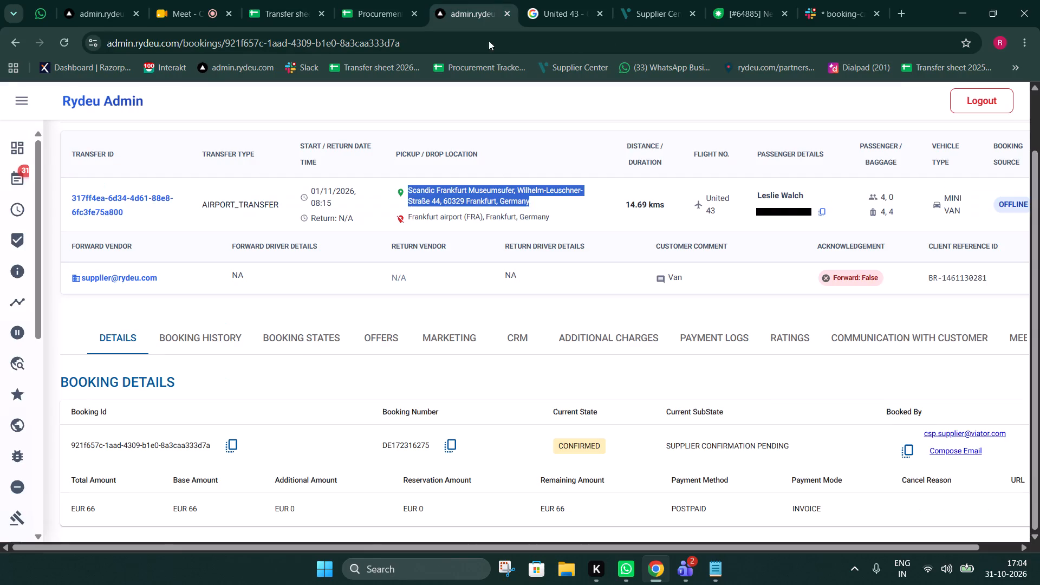
left_click_drag(559, 218, 416, 221)
left_click(591, 209)
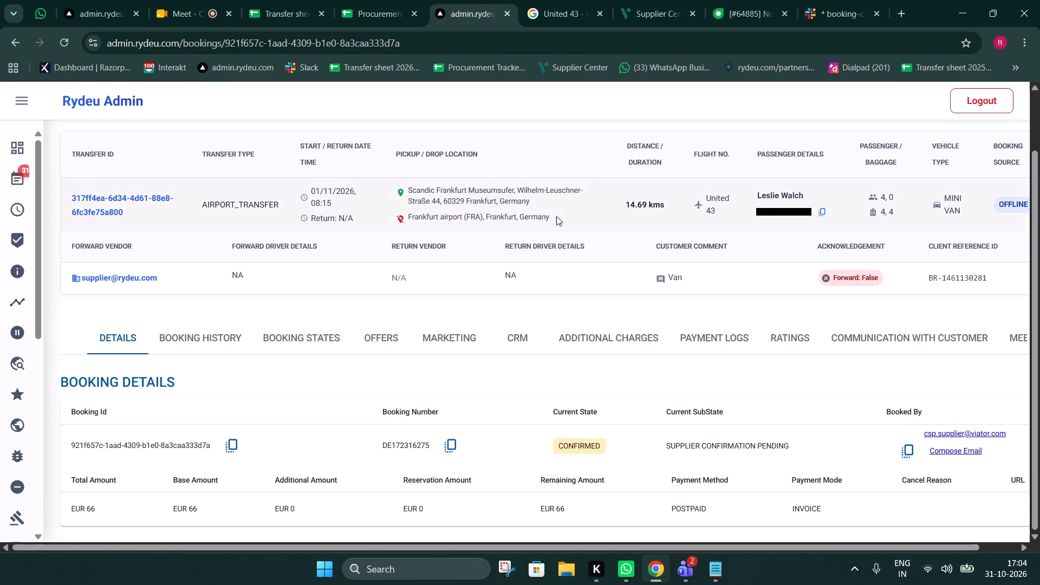
left_click_drag(556, 216, 407, 219)
key("ctrl+c")
left_click(593, 0)
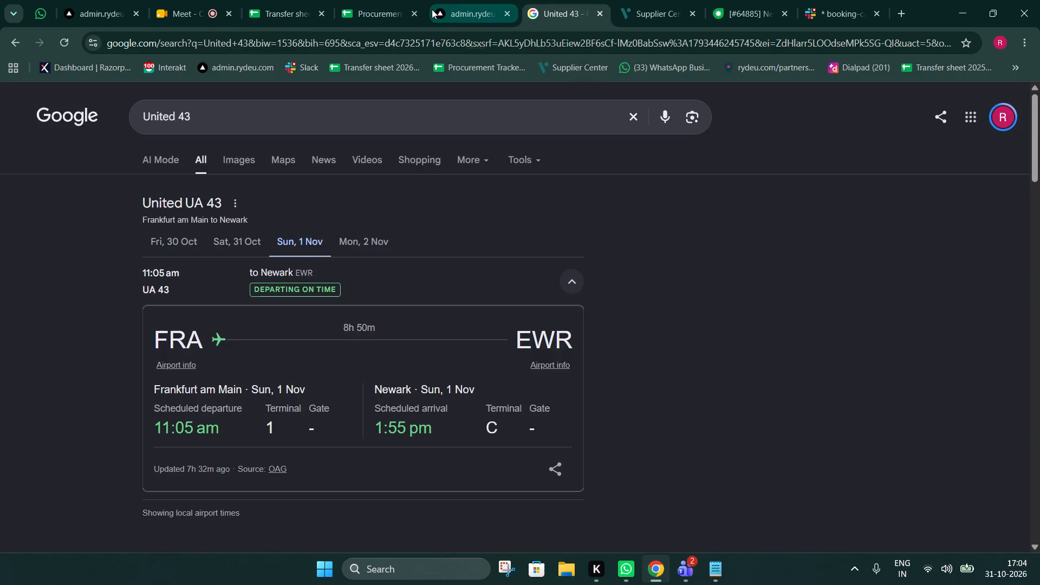
left_click(309, 0)
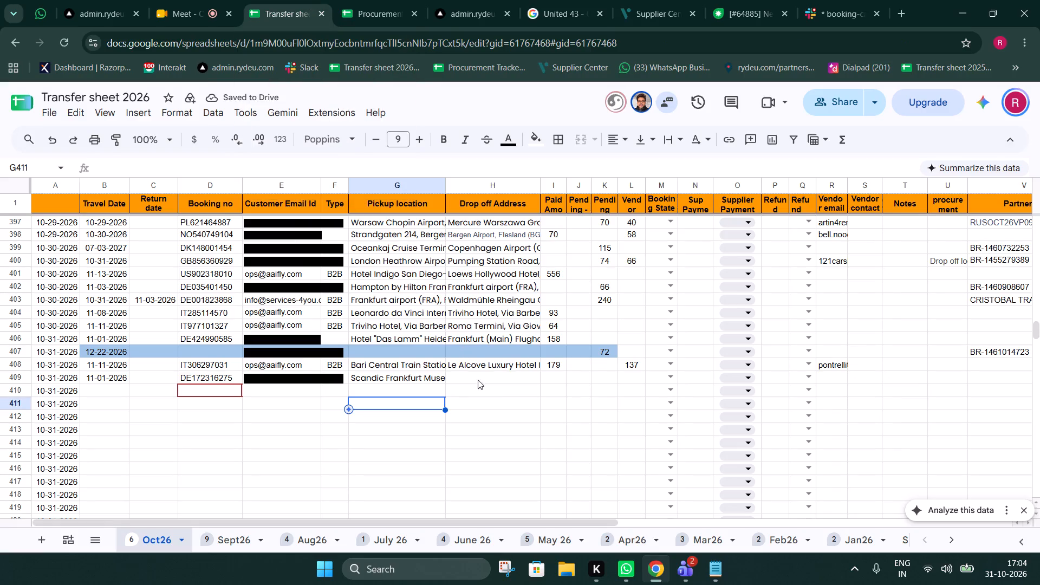
double_click(481, 375)
key("ctrl+v")
left_click(491, 395)
left_click(603, 376)
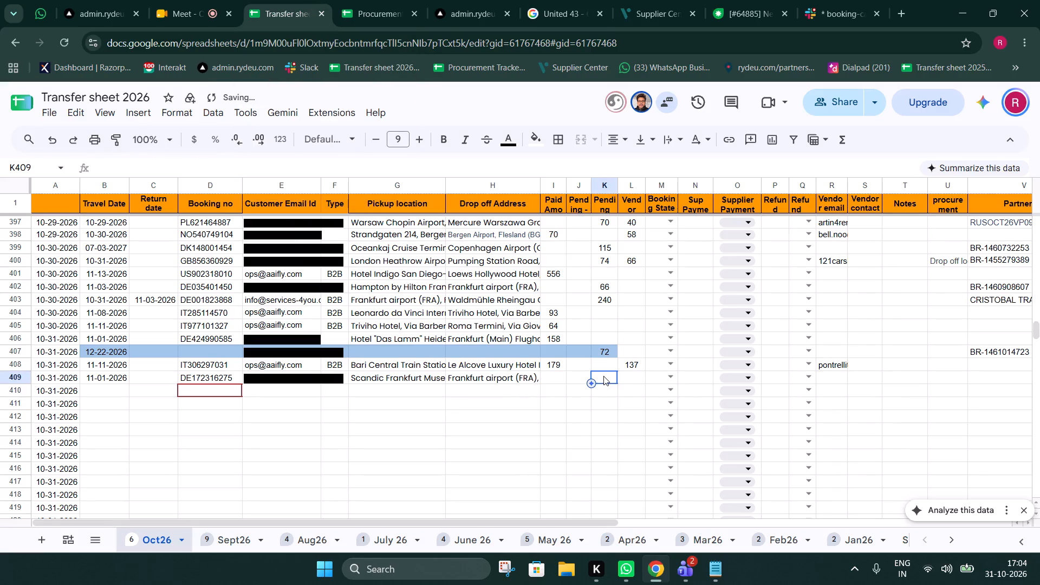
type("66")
left_click(601, 400)
left_click(465, 0)
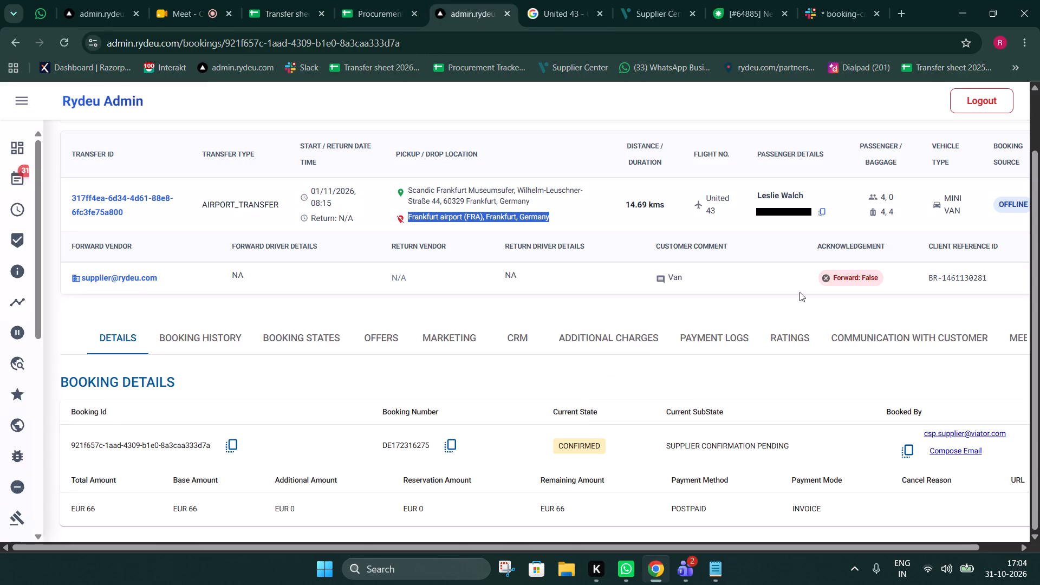
left_click_drag(999, 279, 903, 279)
key("ctrl+c")
left_click(298, 0)
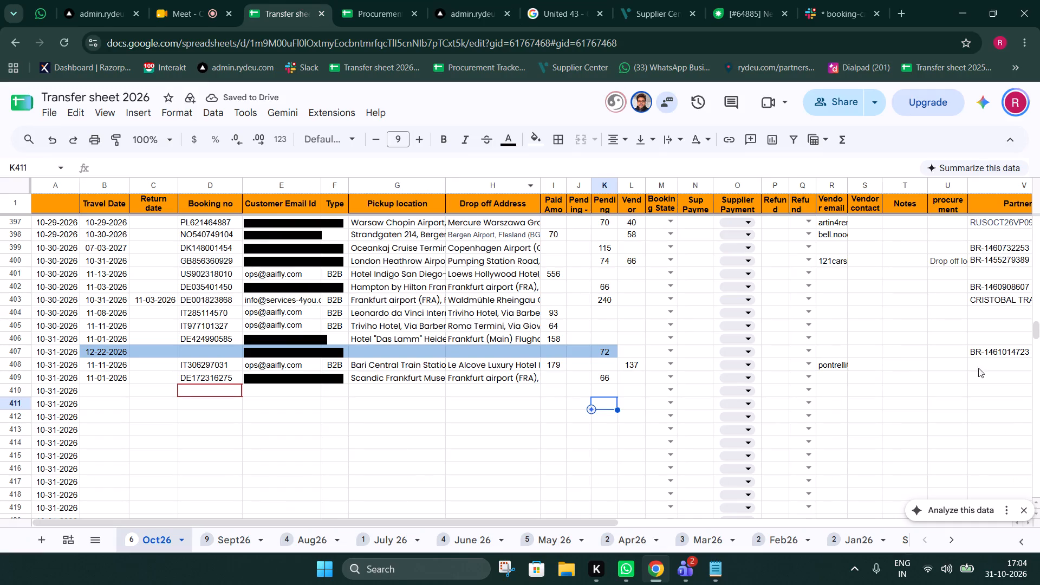
double_click(988, 375)
key("ctrl+v")
left_click(924, 384)
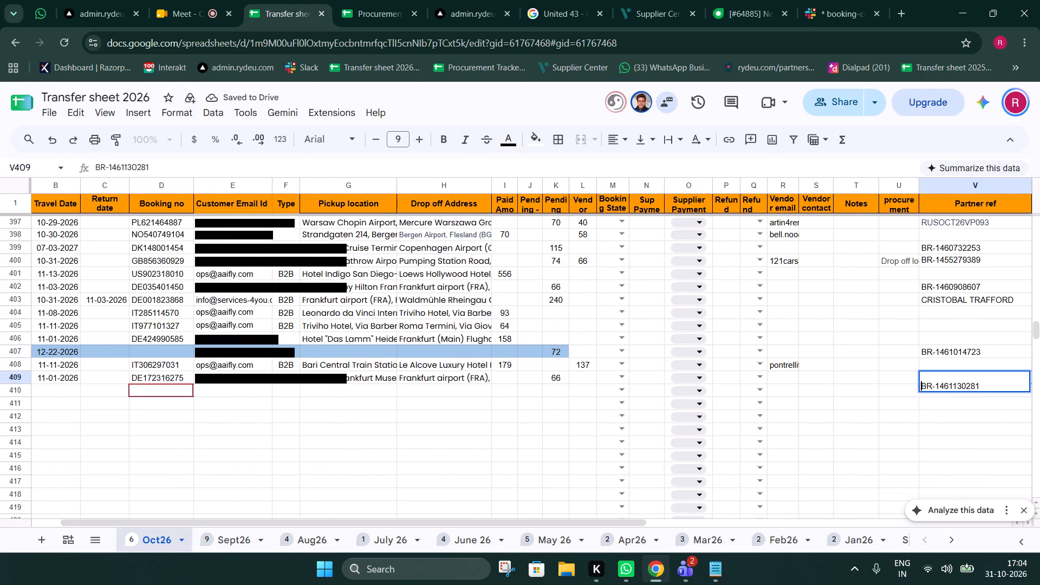
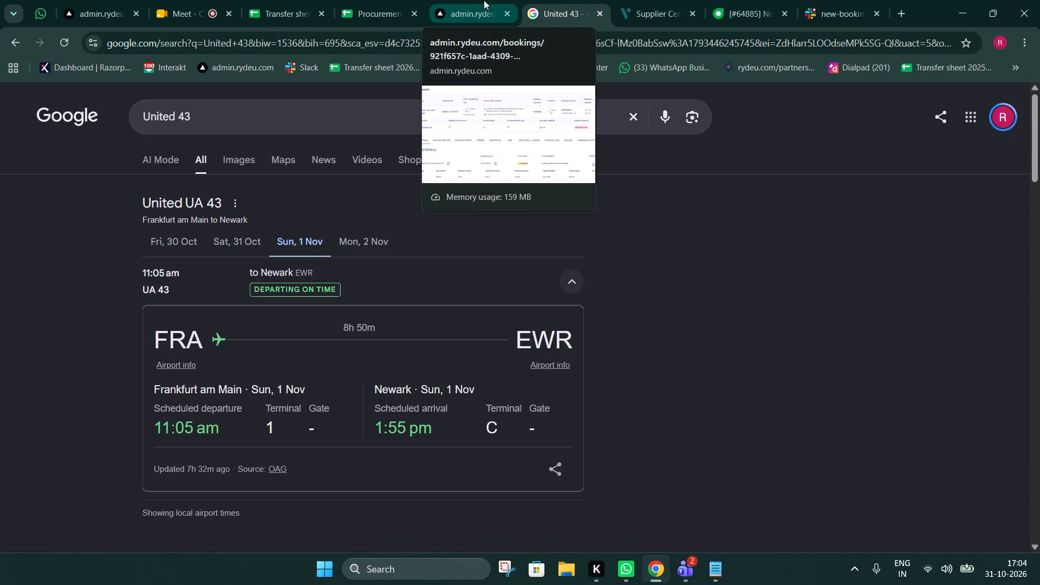
Switch to Freshdesk and go from ticket 64885 back to the list of all unresolved tickets.
left_click(484, 0)
left_click(730, 0)
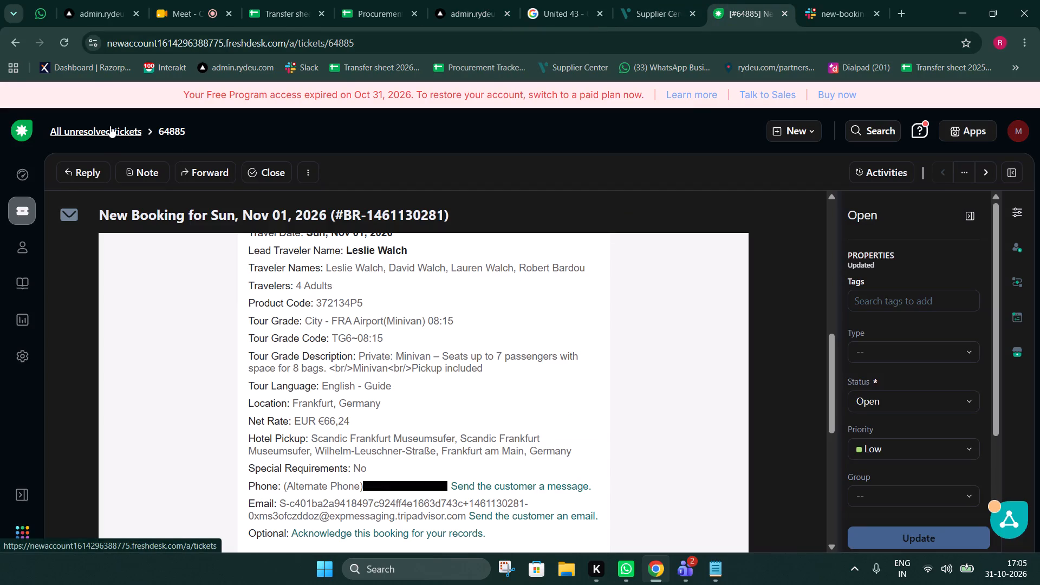
left_click(110, 126)
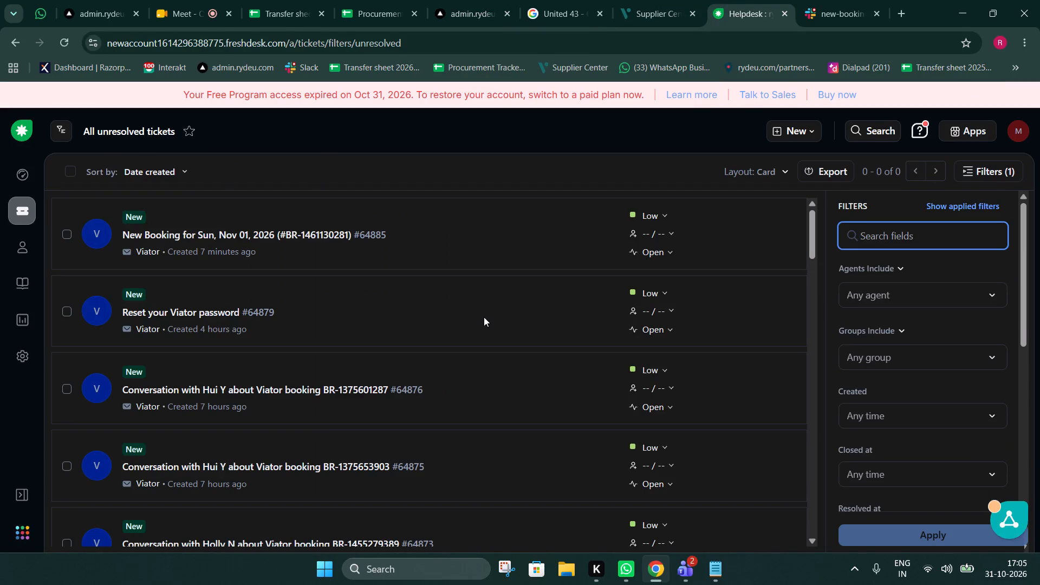
left_click(483, 0)
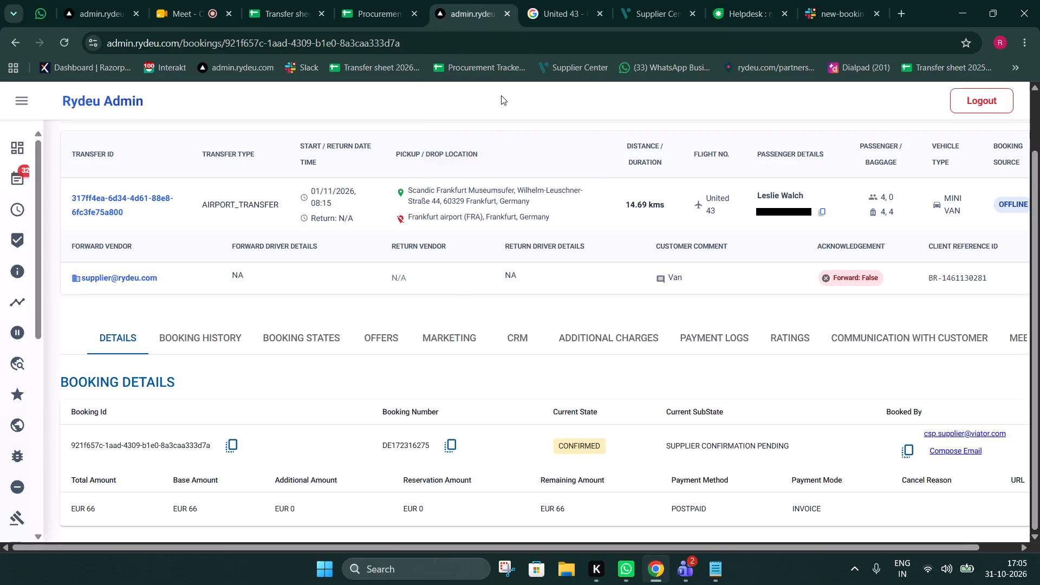
scroll(466, 290, "down", 2)
Switch to the Viator conversation, review the sent booking confirmation and the booking's details, and check them against the United 43 flight results.
left_click(684, 0)
scroll(747, 350, "down", 4)
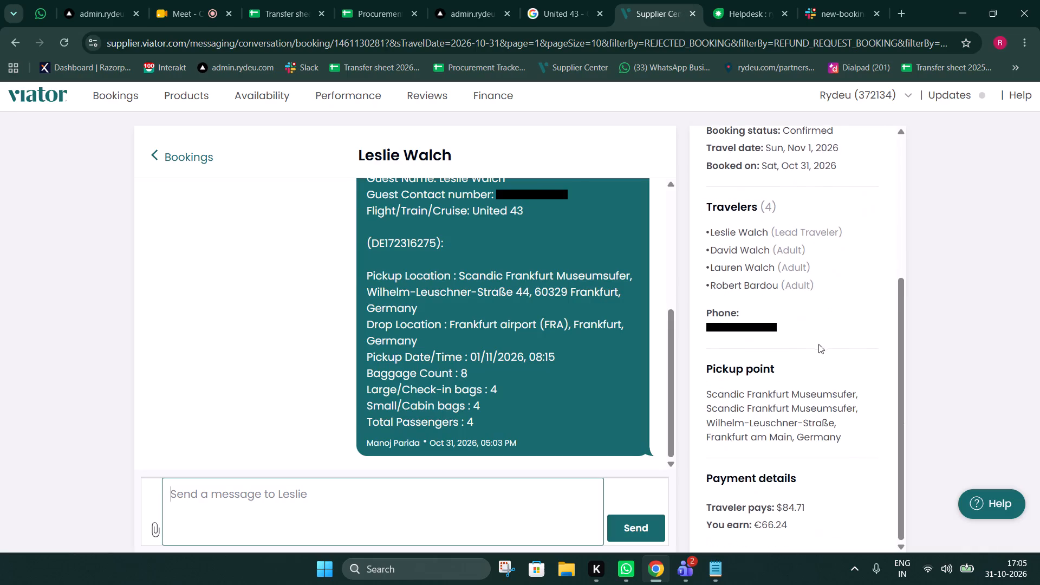
scroll(814, 350, "up", 4)
scroll(538, 312, "up", 3)
scroll(534, 309, "down", 2)
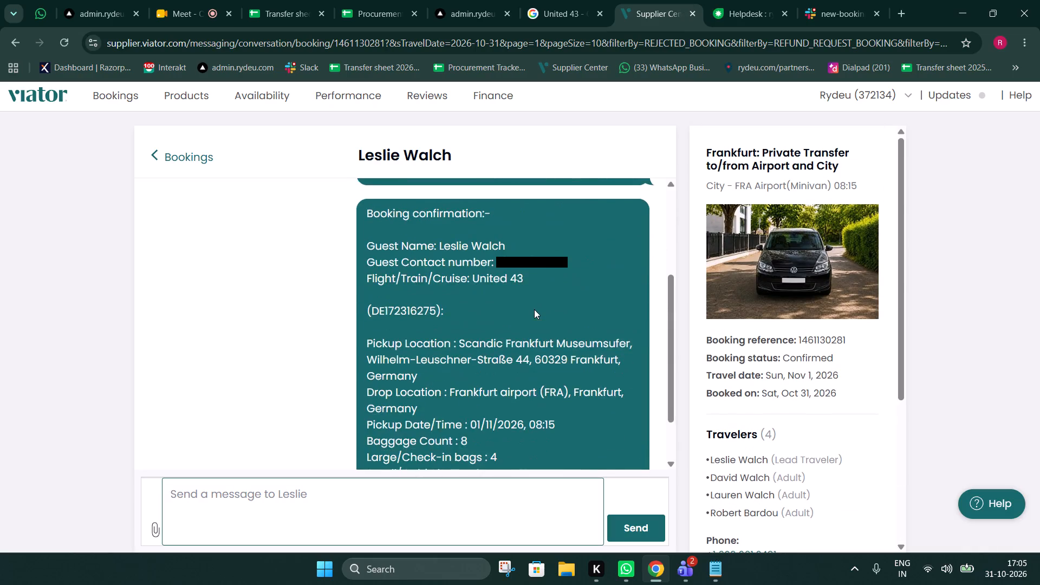
scroll(534, 309, "down", 3)
scroll(755, 290, "down", 2)
scroll(812, 351, "down", 3)
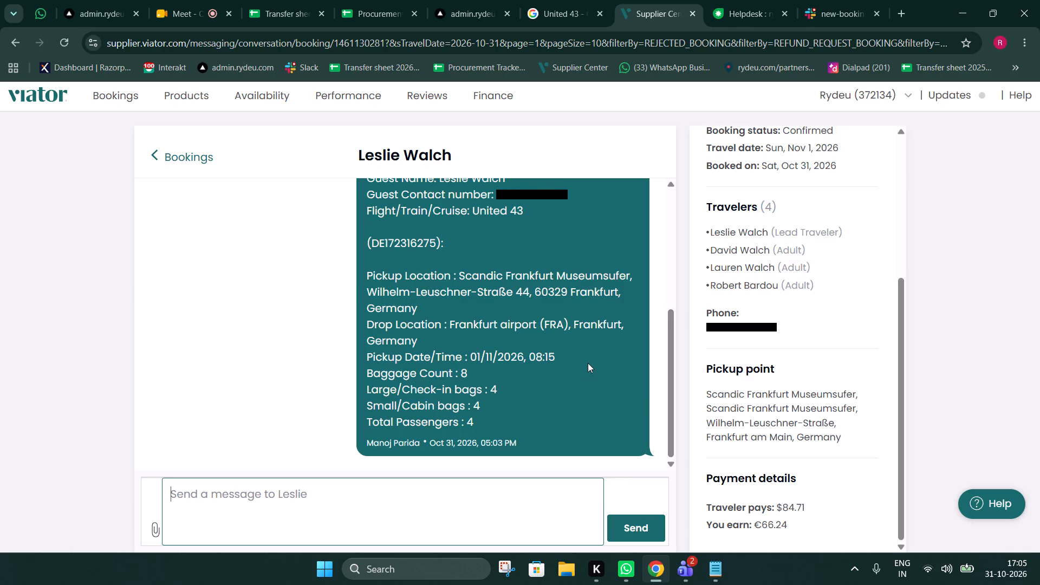
left_click(559, 0)
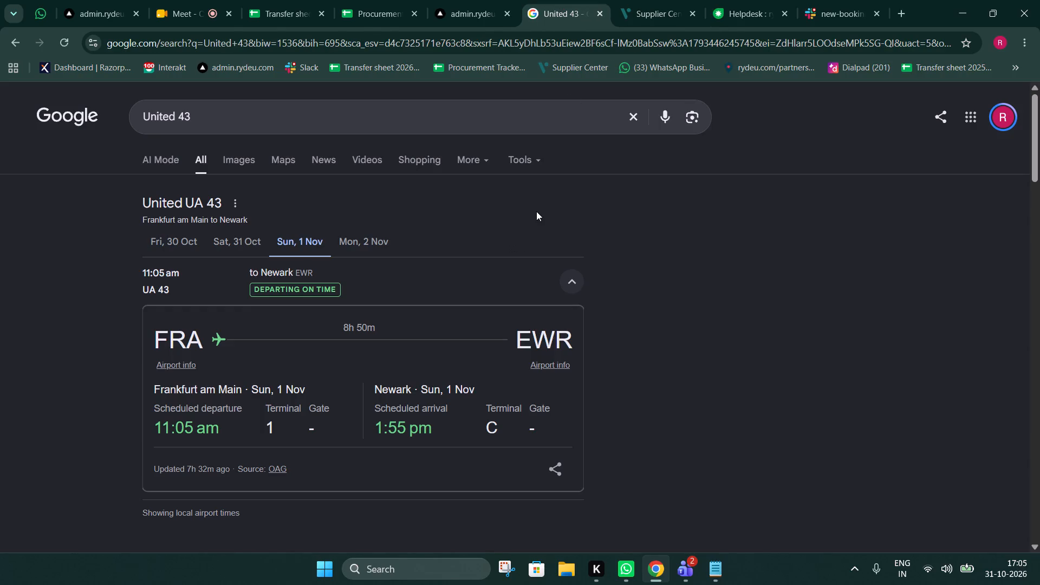